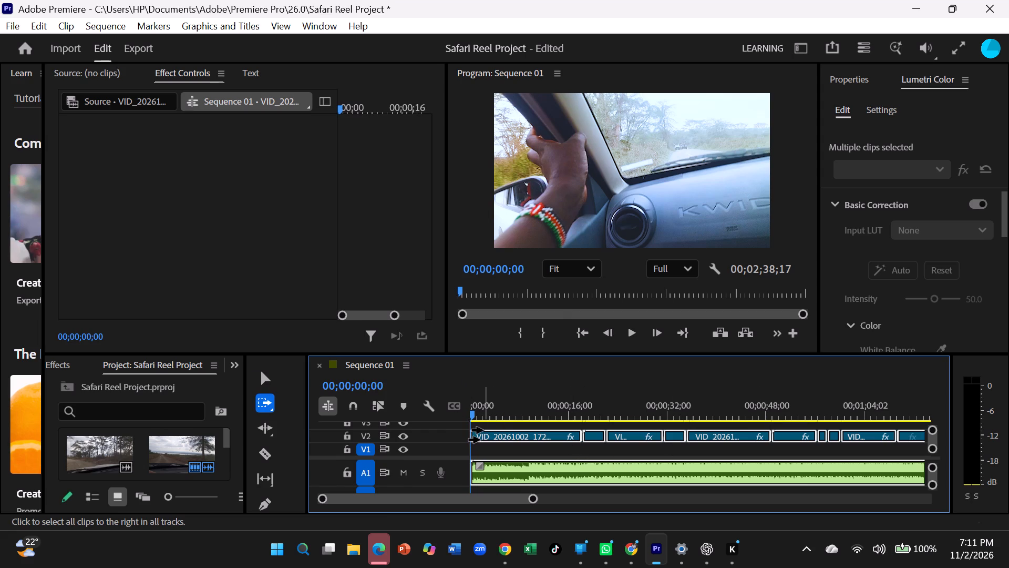
drag(483, 430, 507, 435)
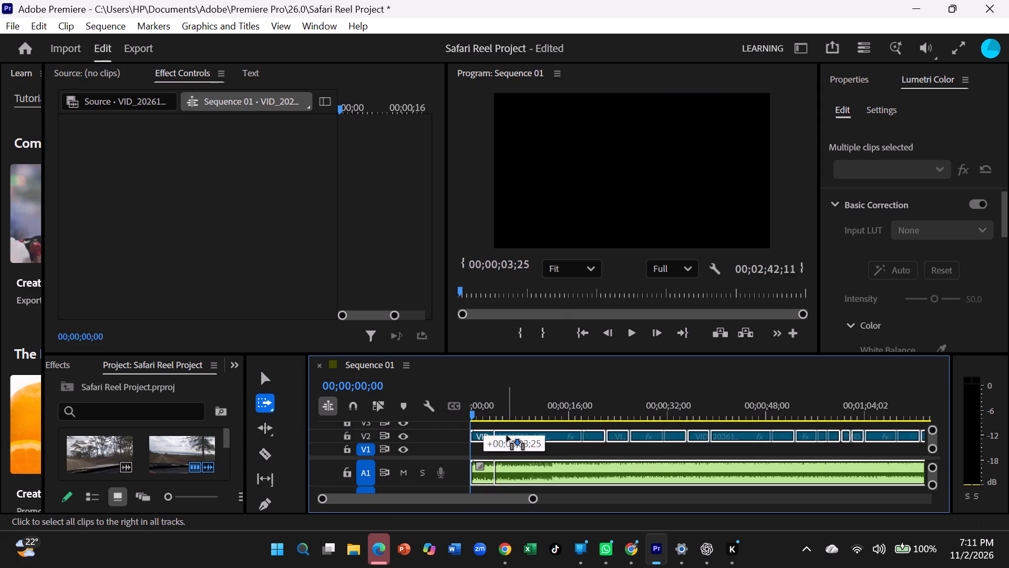
drag(507, 435, 528, 441)
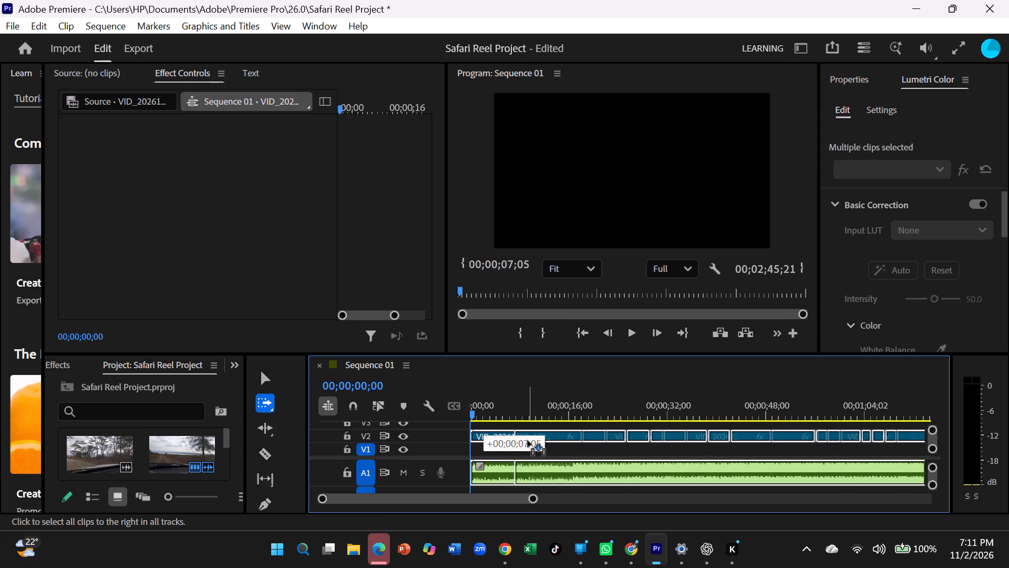
drag(528, 441, 529, 441)
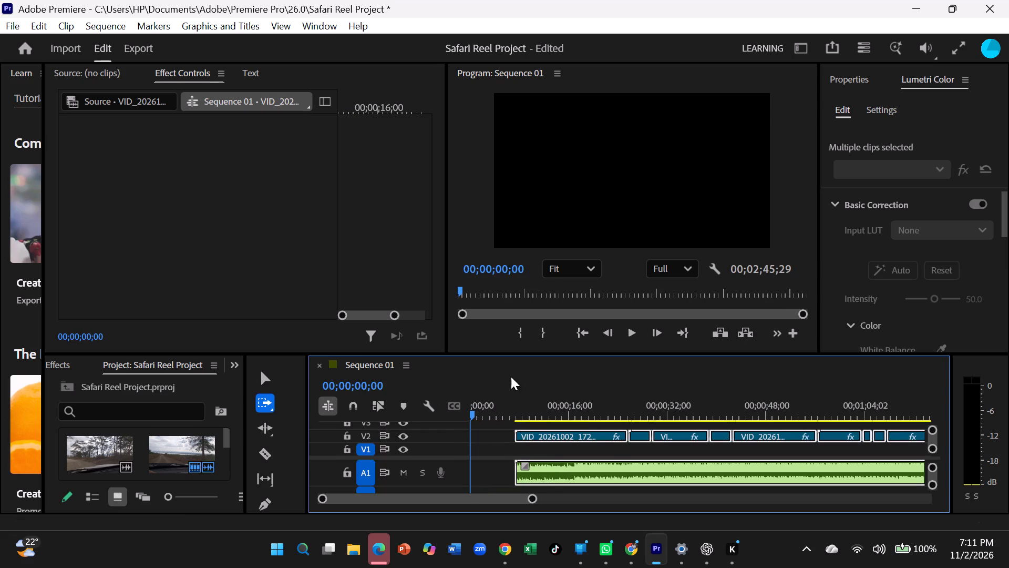
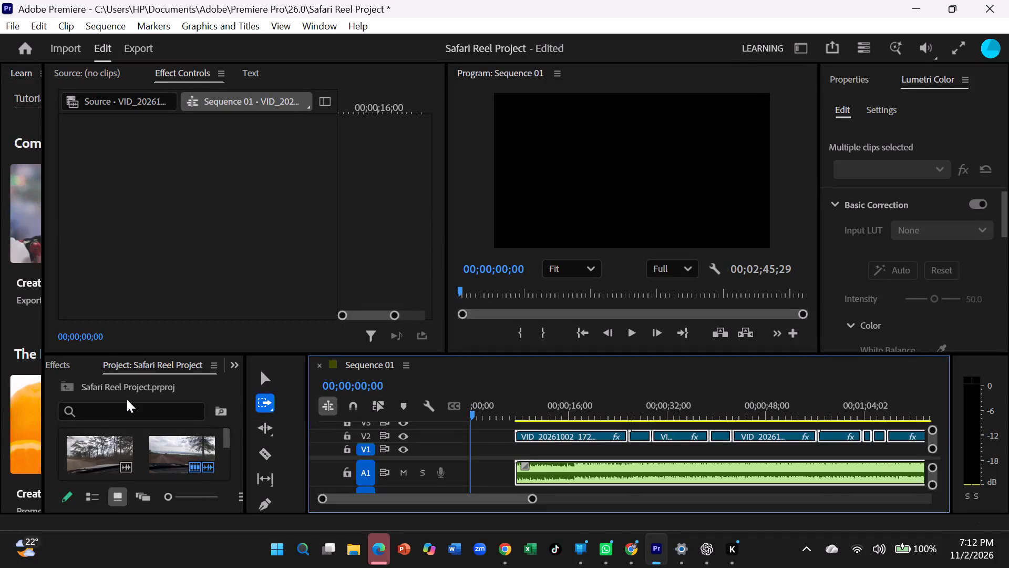
Place VID_20261002_164218.mp4 from the project bin at the very start of Sequence 01, on tracks V1 and A1.
scroll(190, 429, down, 3)
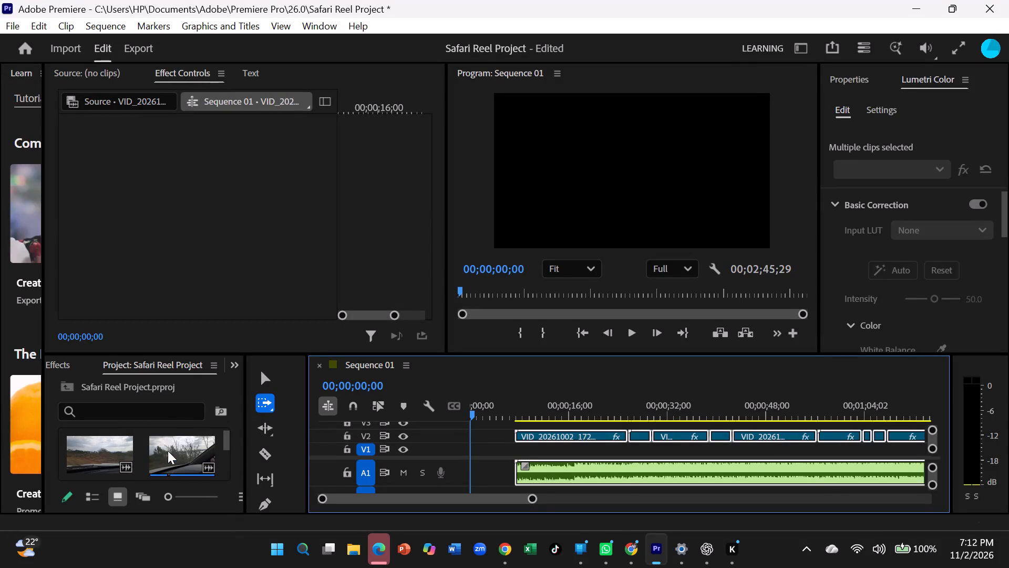
drag(168, 451, 321, 470)
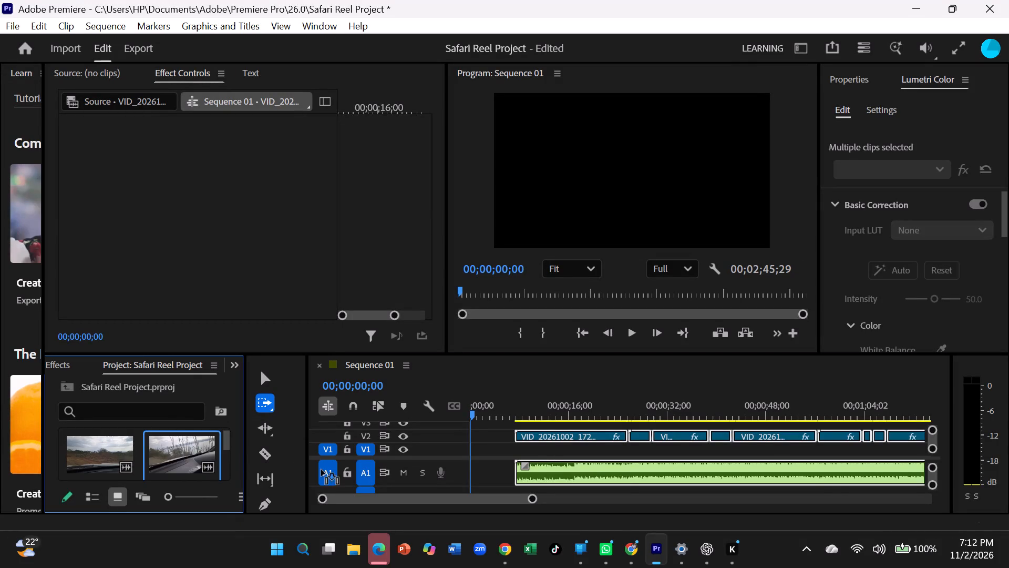
drag(321, 470, 476, 439)
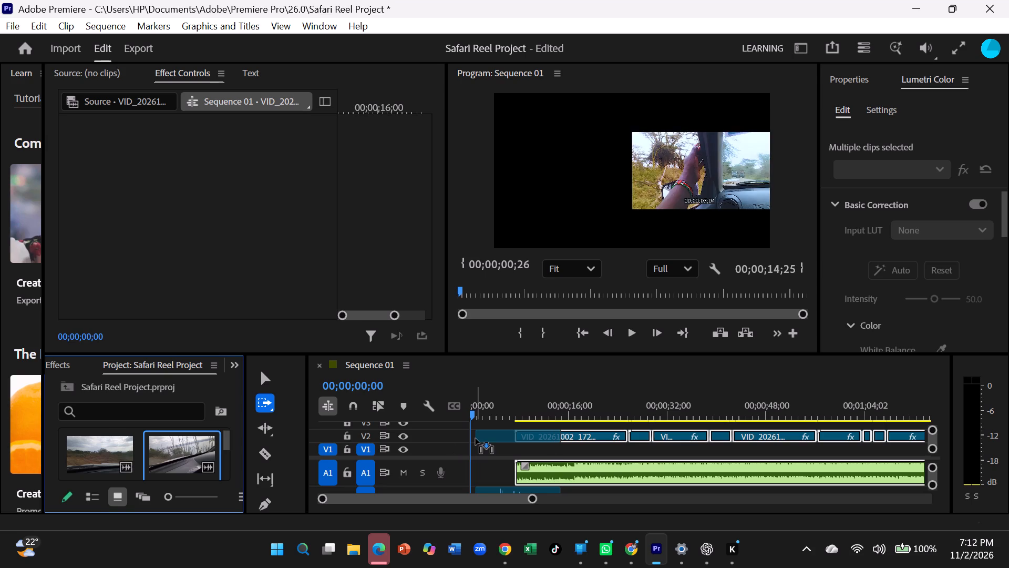
drag(476, 439, 473, 453)
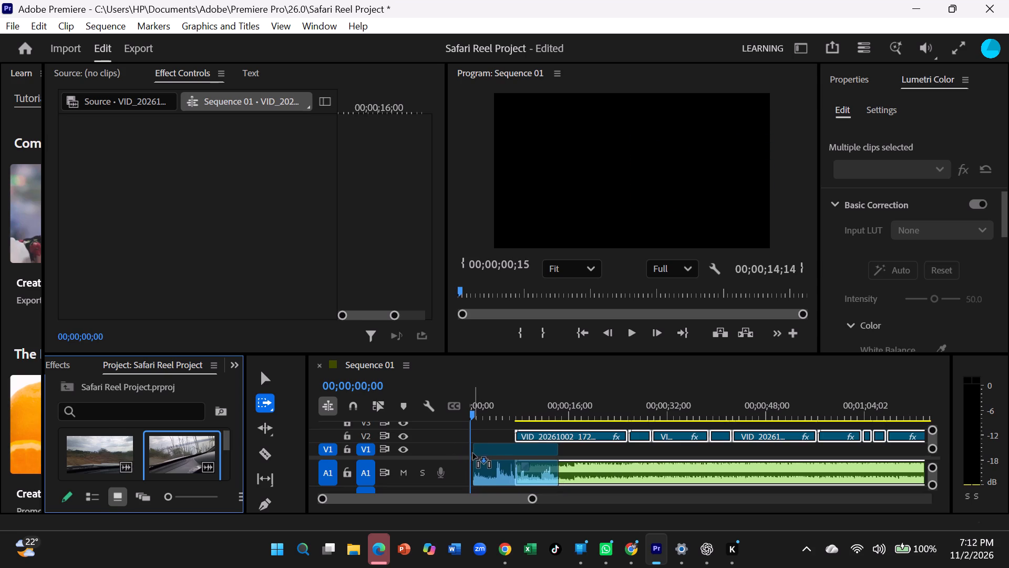
drag(473, 453, 467, 458)
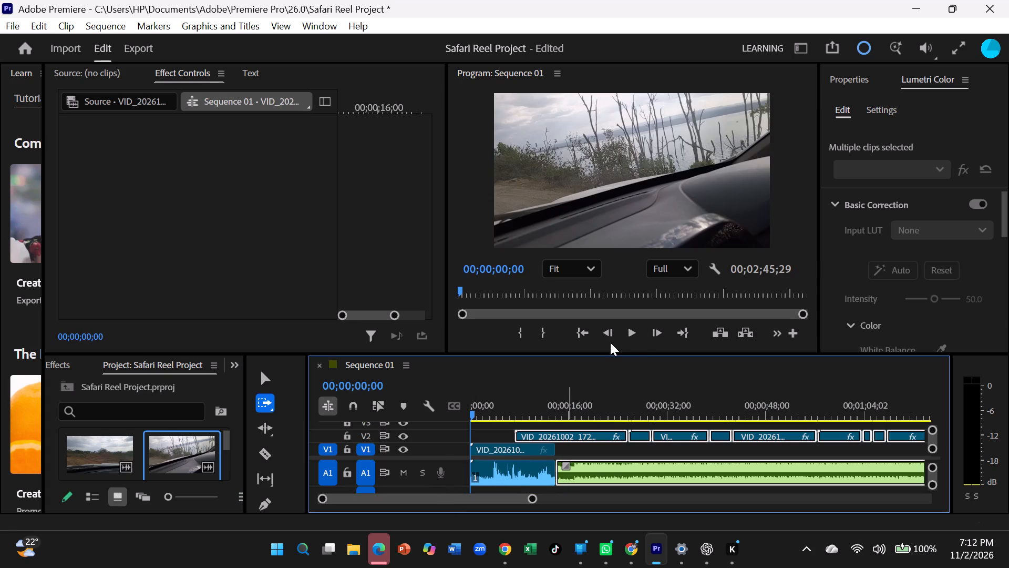
Play Sequence 01 from the start to review the passage from the new opening clip into the shifted clips.
click(637, 337)
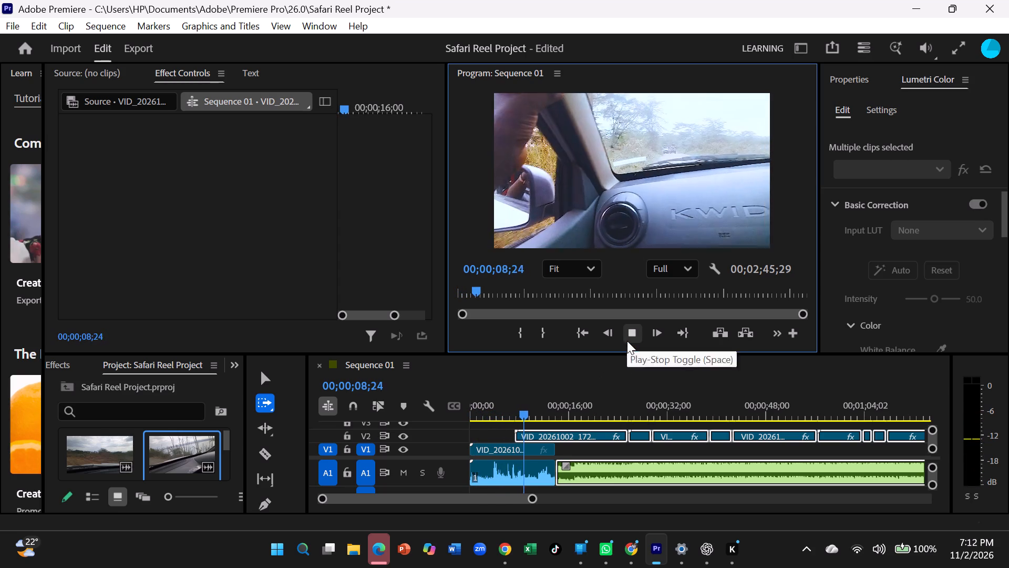
click(627, 341)
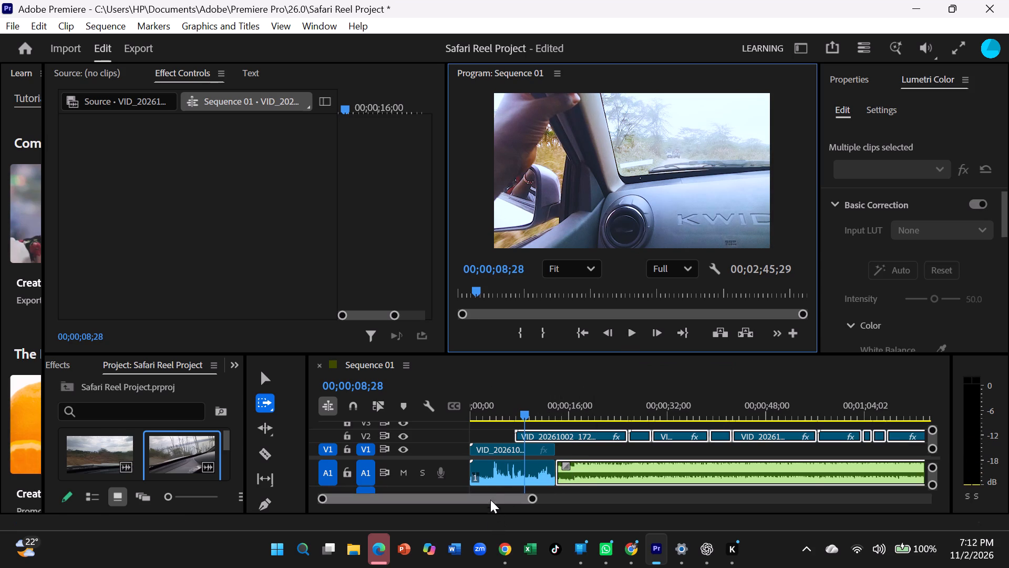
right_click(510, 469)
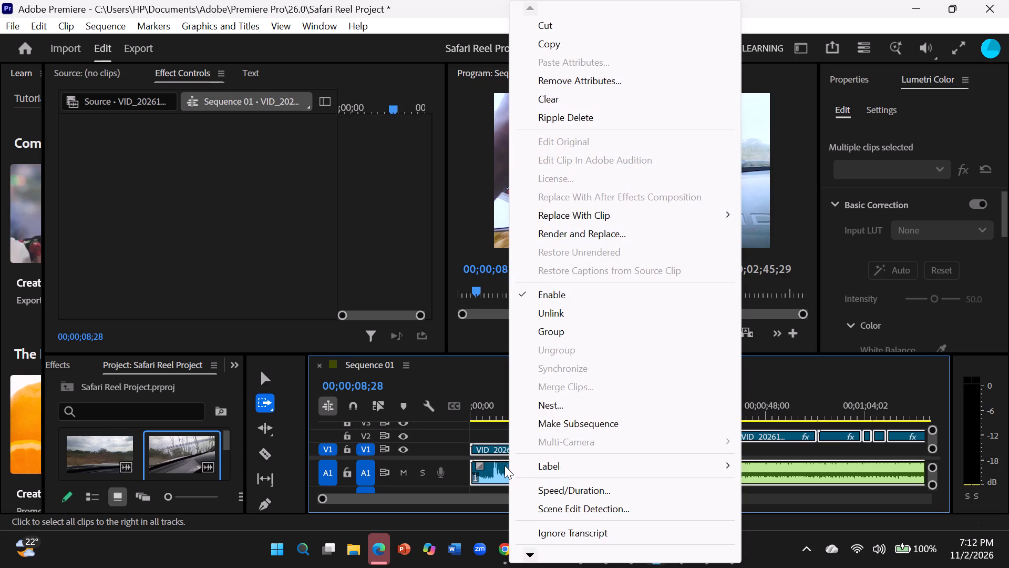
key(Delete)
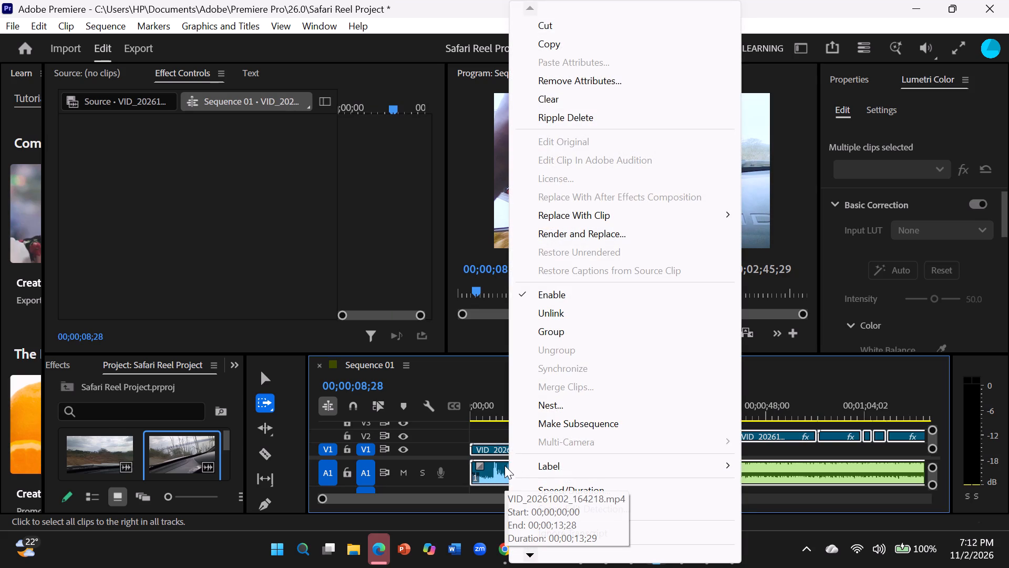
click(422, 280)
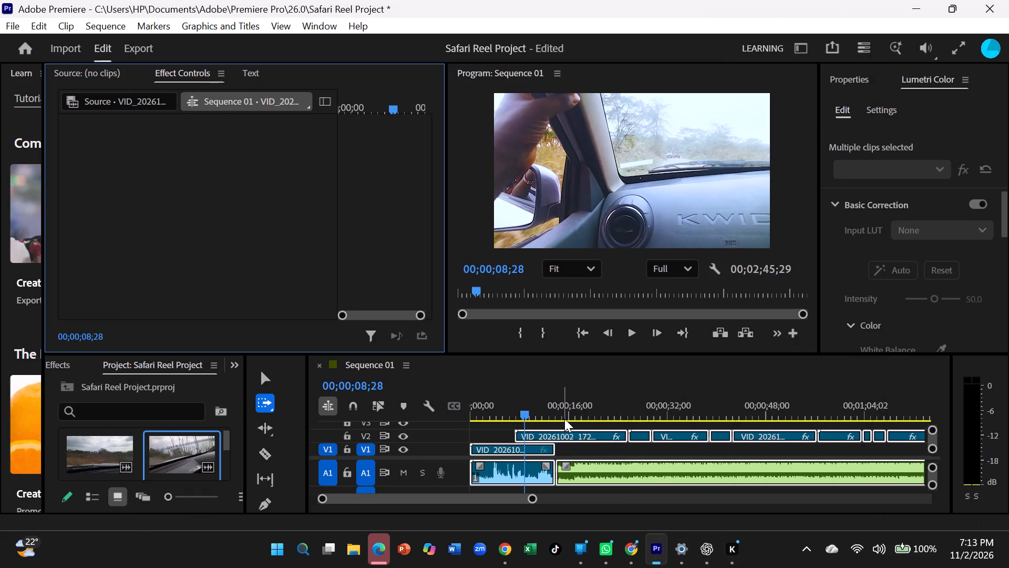
key(v)
click(511, 470)
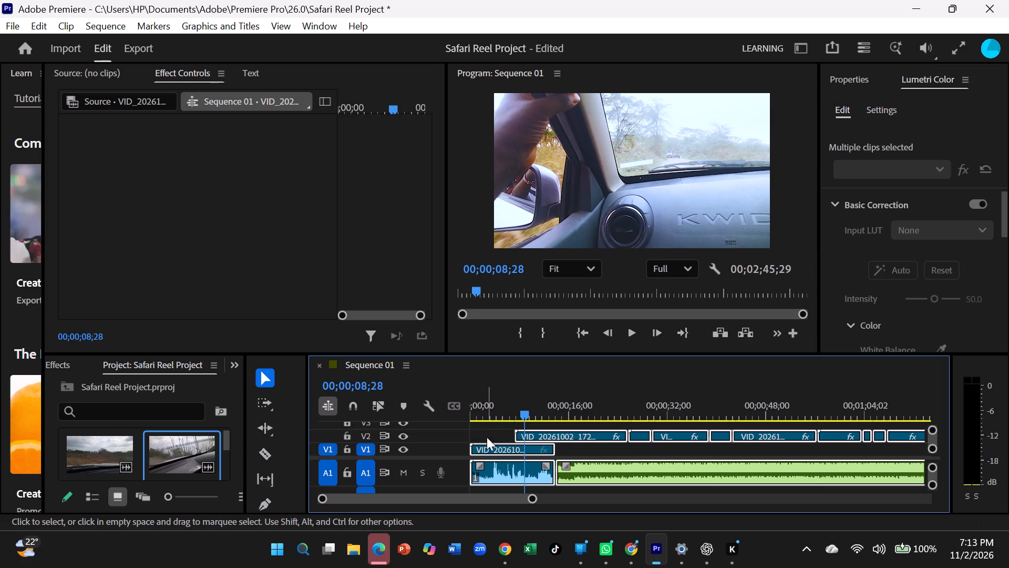
Lock video tracks V2 and V1, leaving V3 and A1 unlocked.
click(354, 422)
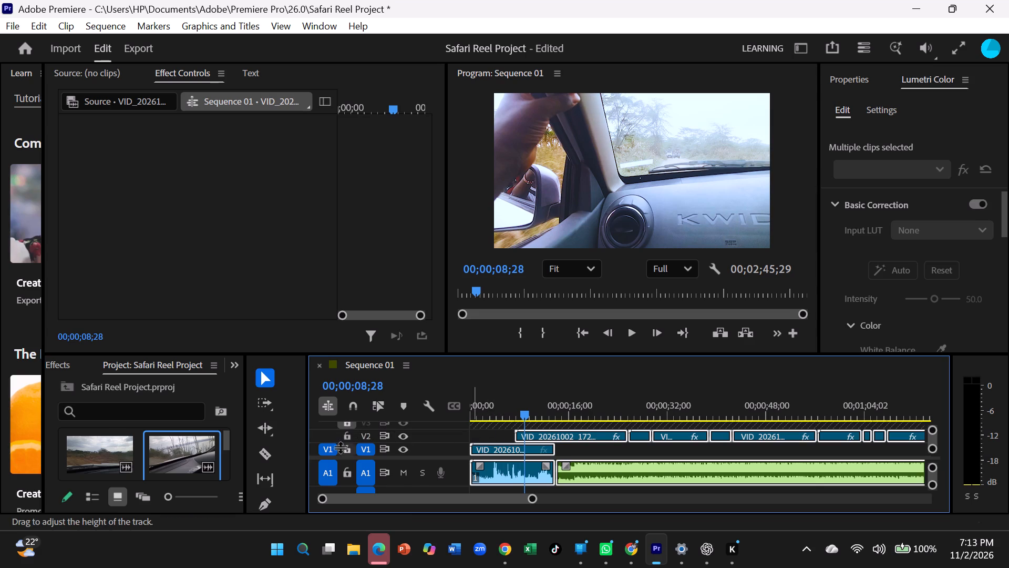
click(353, 420)
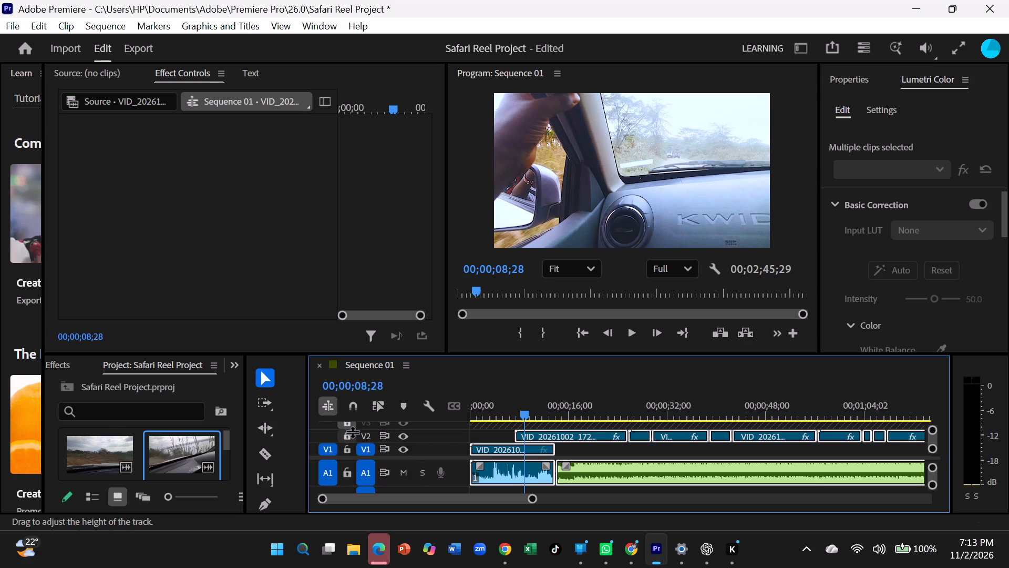
click(348, 425)
click(345, 442)
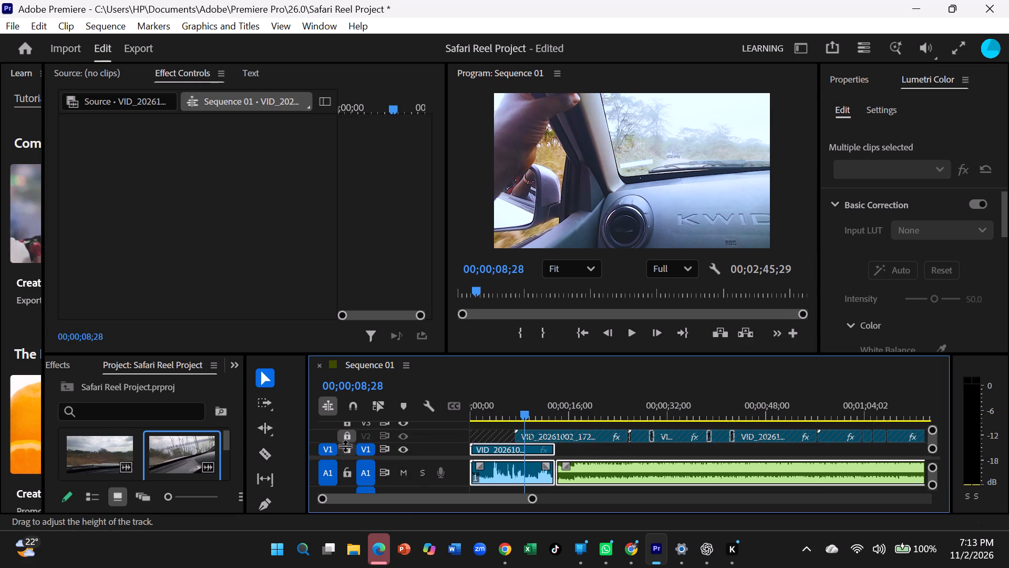
click(346, 453)
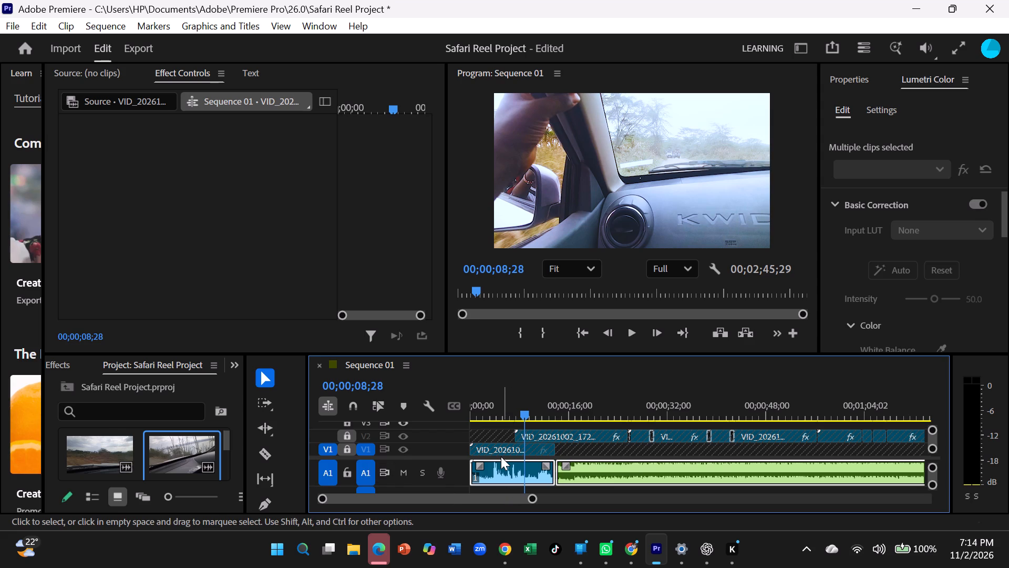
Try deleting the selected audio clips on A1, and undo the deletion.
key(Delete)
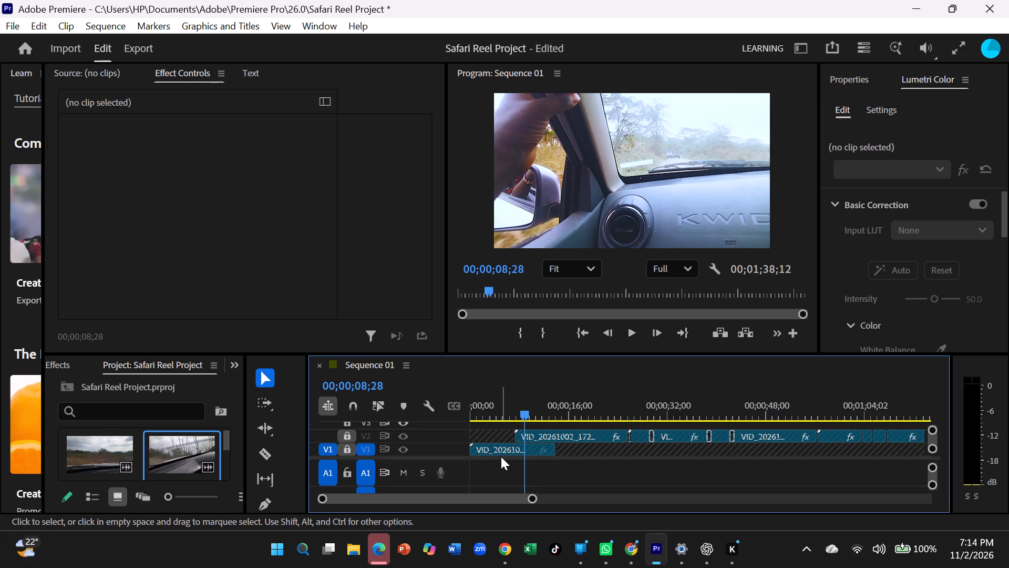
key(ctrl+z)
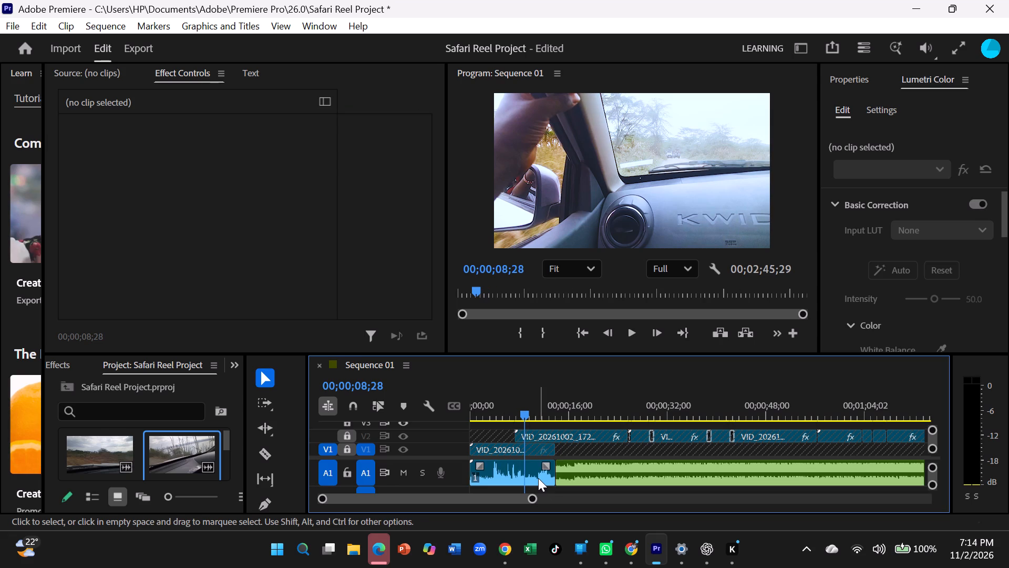
Delete only the opening video's own audio clip from the start of track A1.
click(538, 478)
key(Delete)
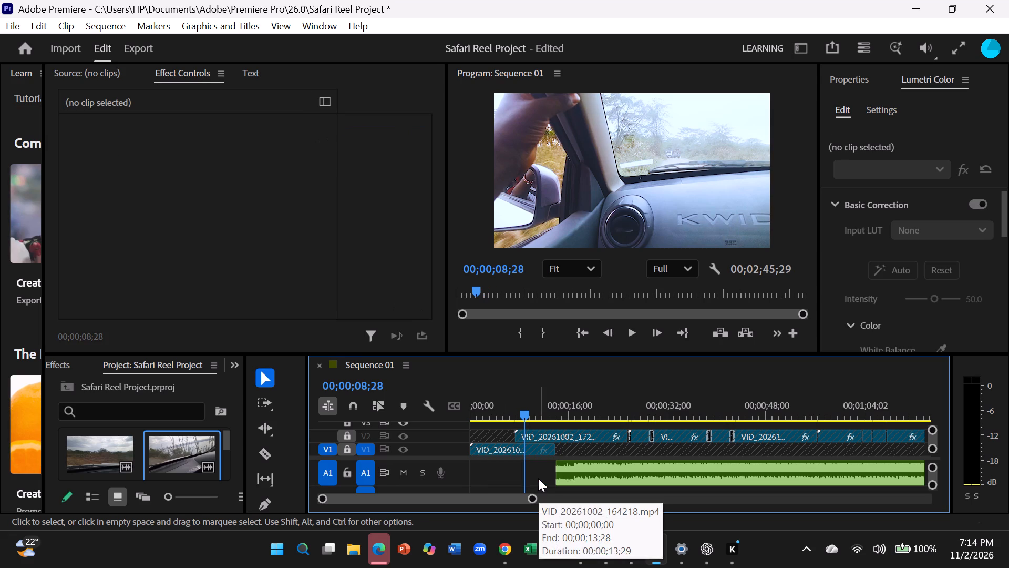
Move the loka_music audio clip on A1 earlier so it begins at the very start of the sequence.
drag(591, 474, 552, 478)
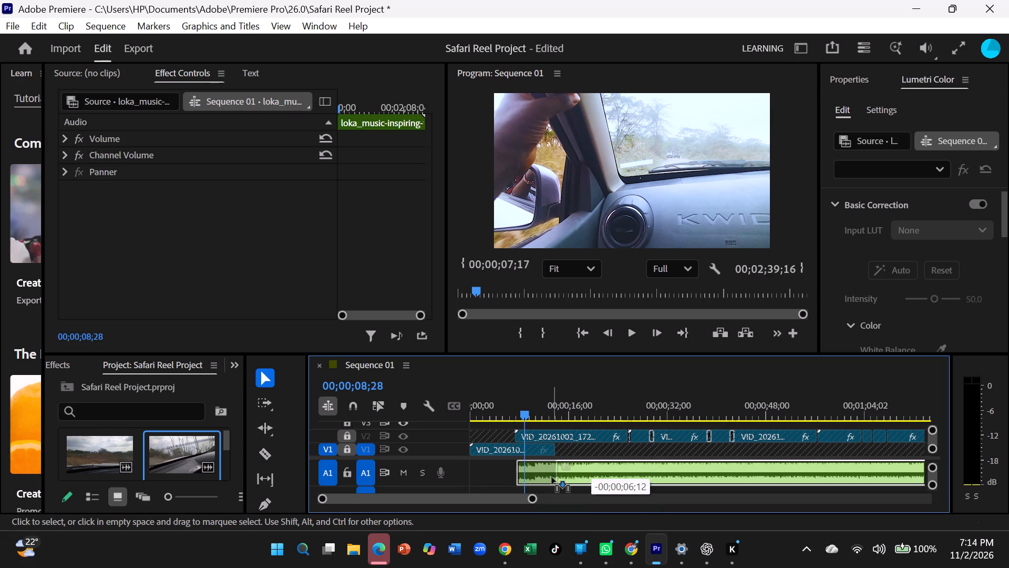
drag(552, 478, 502, 483)
Return the playhead to 00;00;00;00 at the start of Sequence 01.
drag(522, 414, 496, 428)
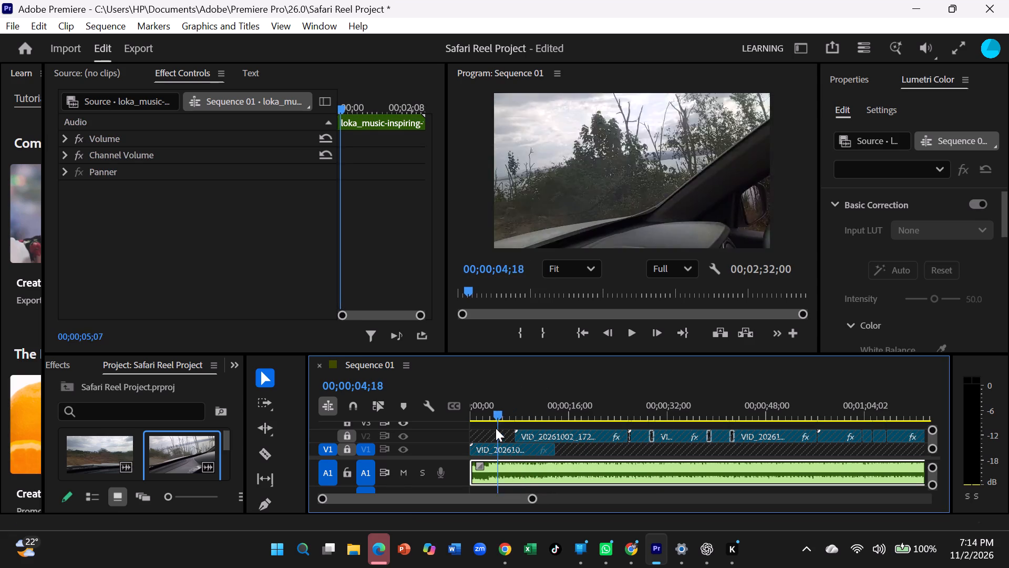
drag(496, 428, 432, 428)
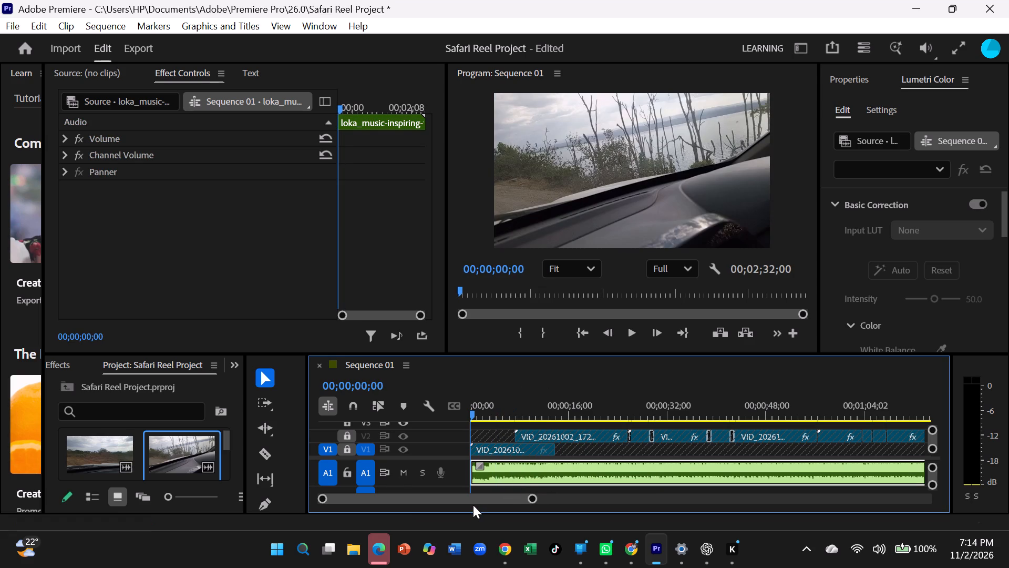
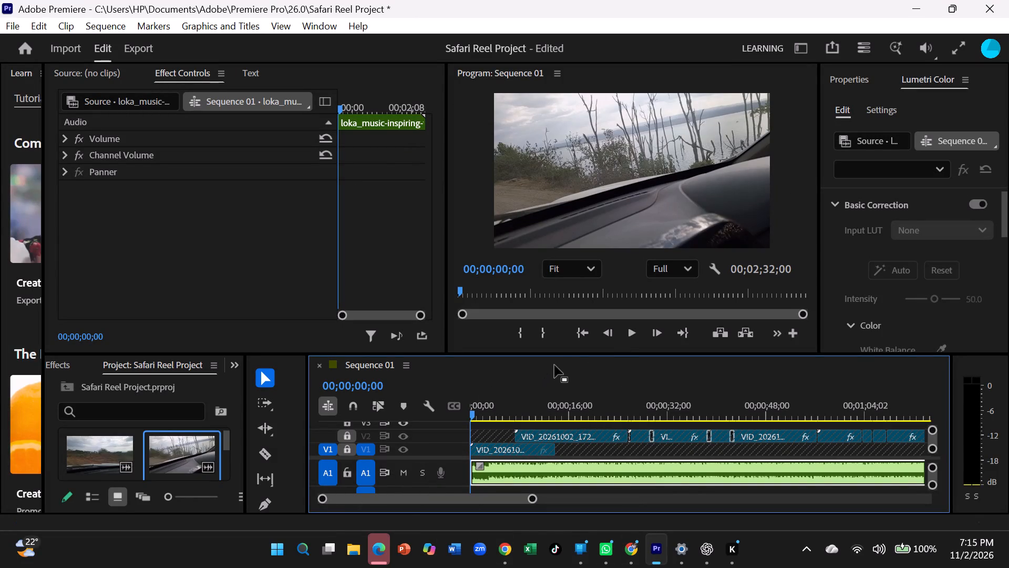
Play Sequence 01 from the start to check how the opening video runs into the following clip.
click(625, 336)
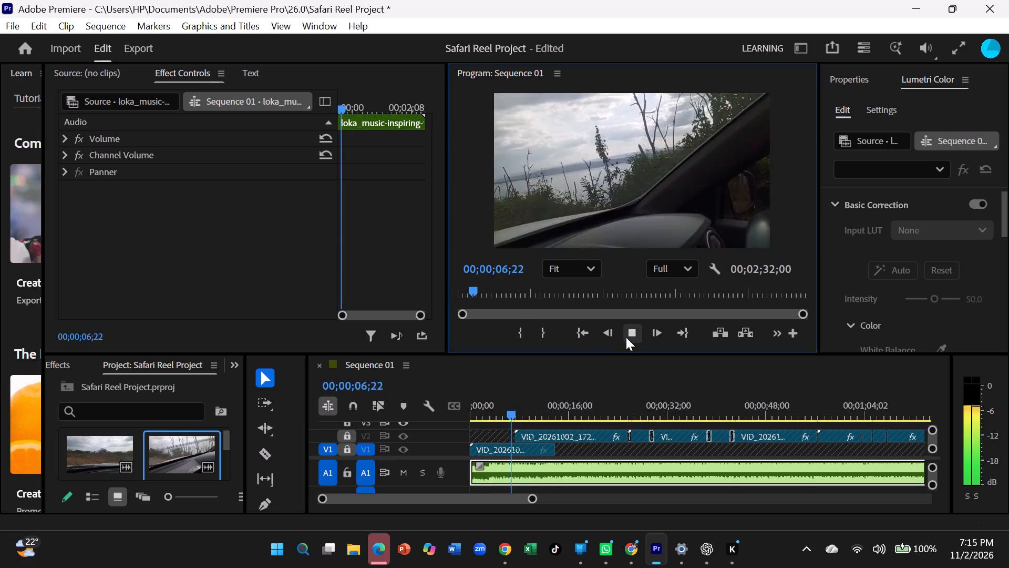
click(628, 340)
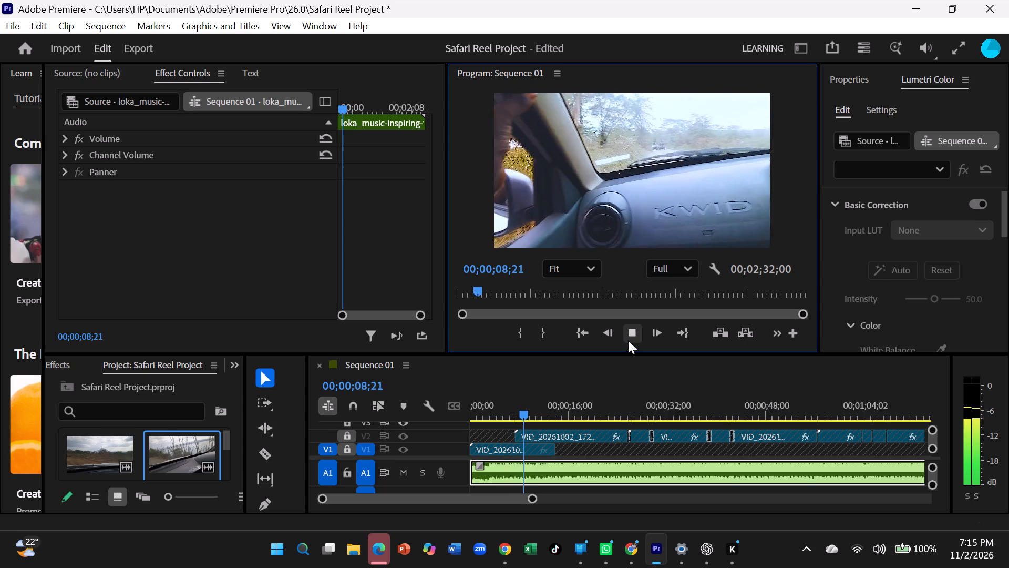
Unlock video tracks V2 and V1, keeping V1 source patching on.
click(354, 440)
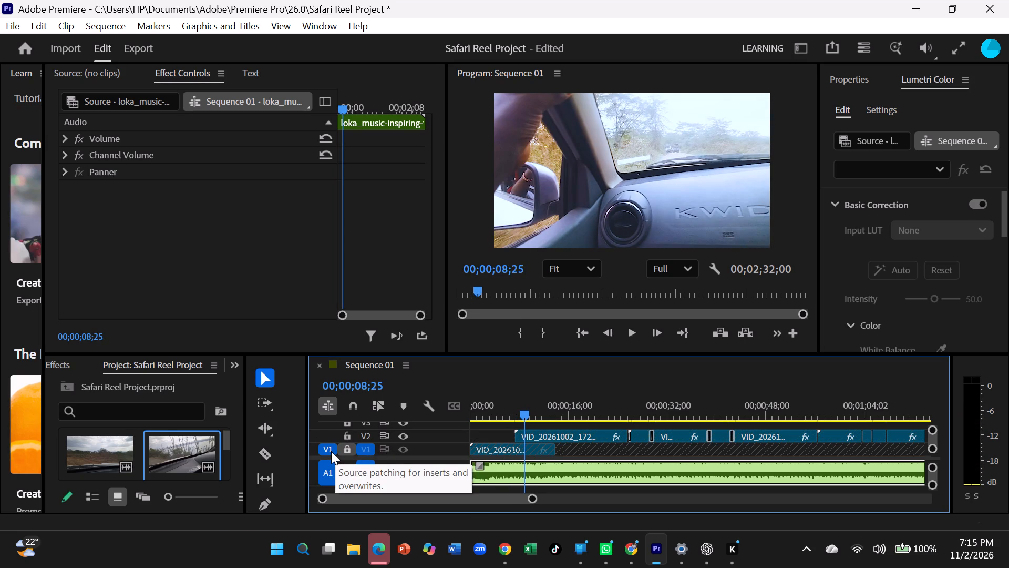
click(331, 451)
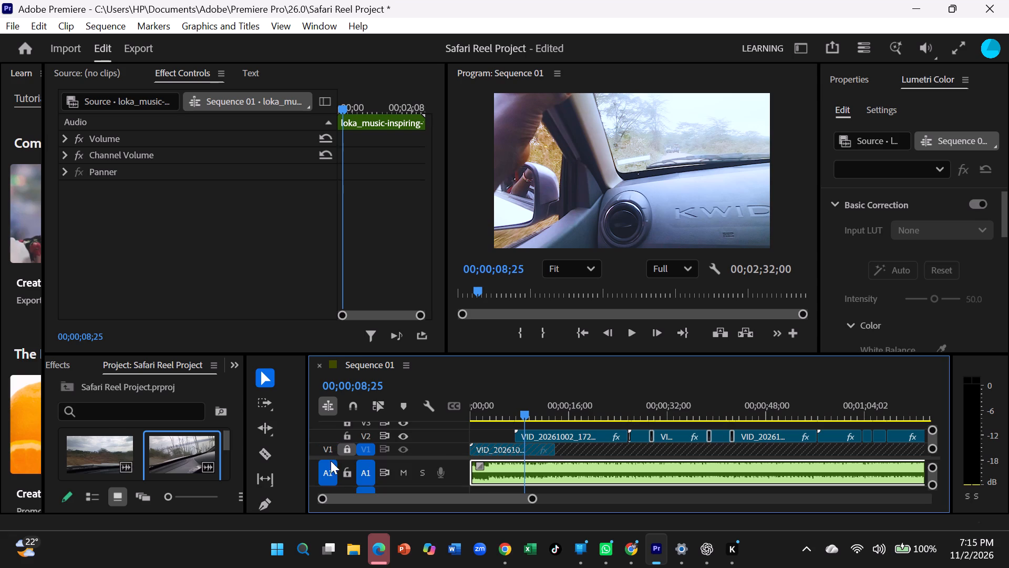
click(331, 448)
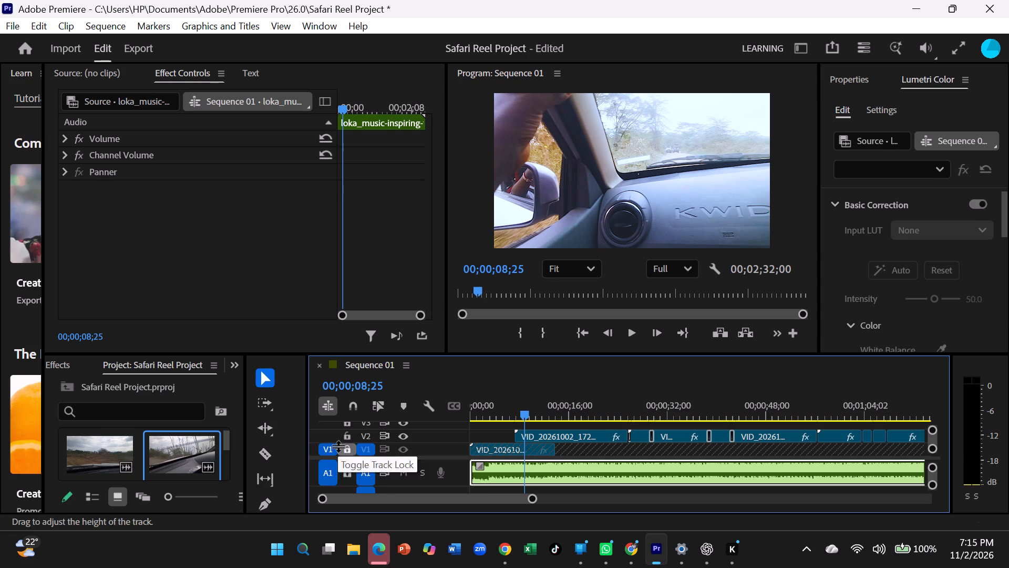
click(339, 445)
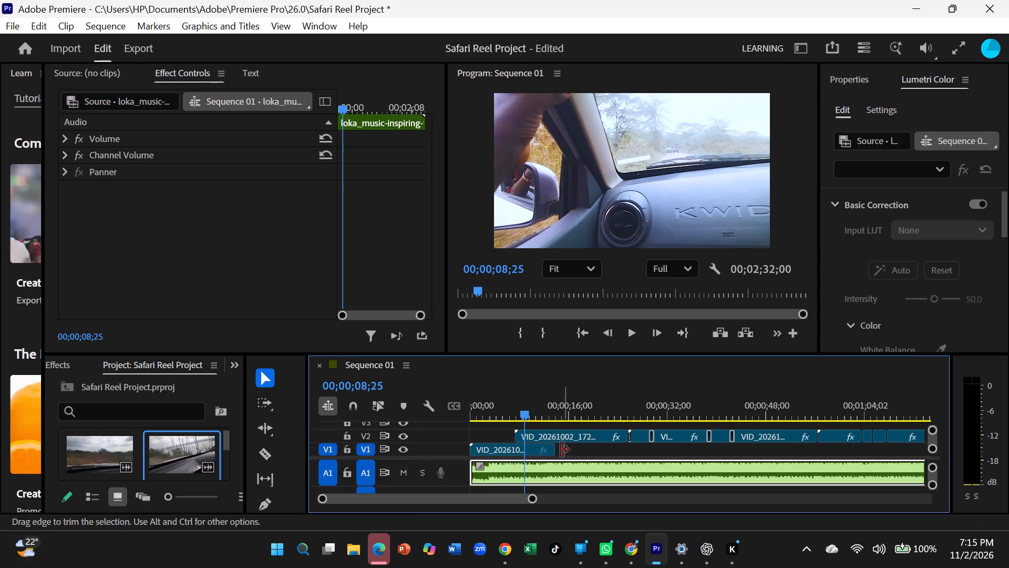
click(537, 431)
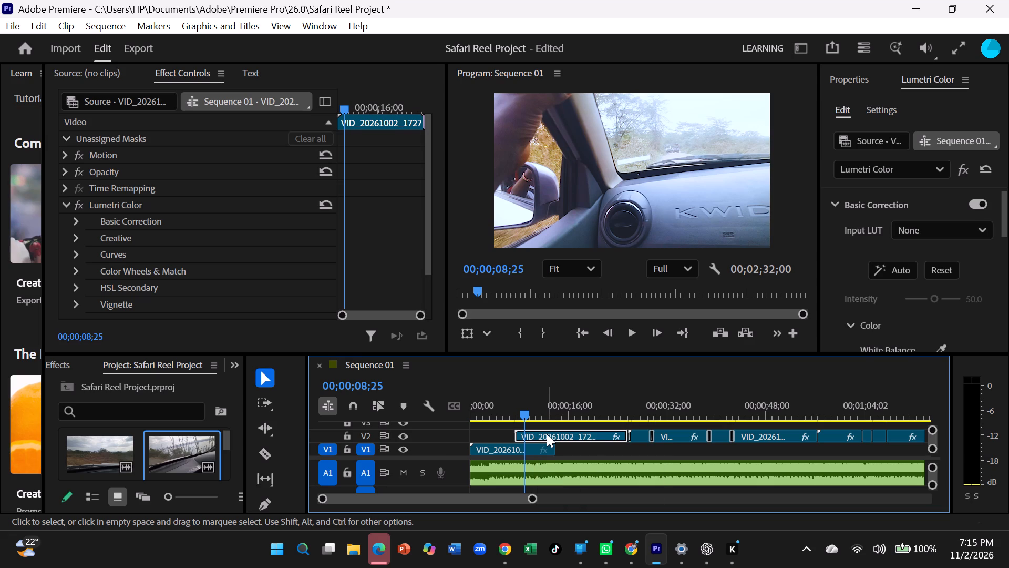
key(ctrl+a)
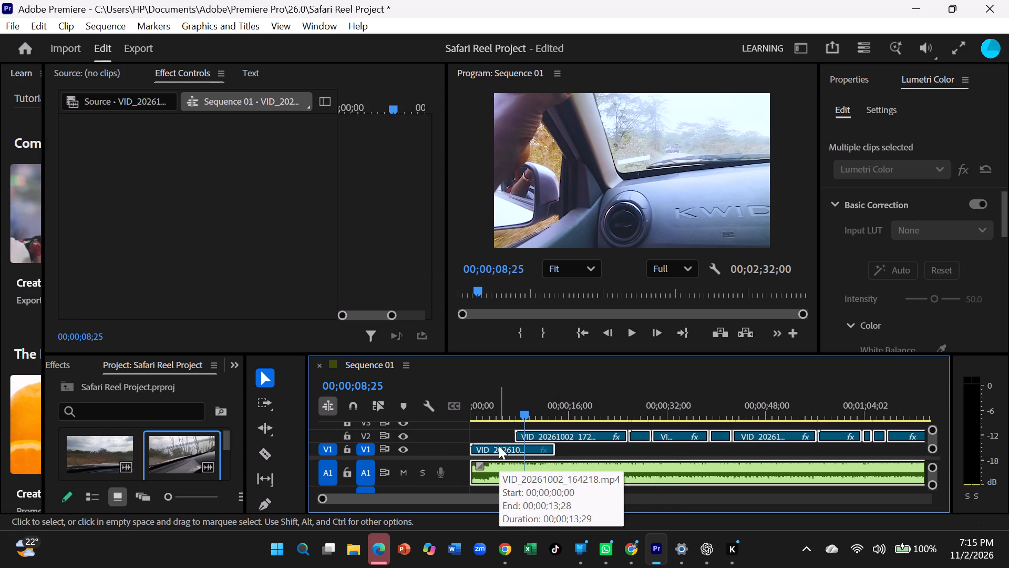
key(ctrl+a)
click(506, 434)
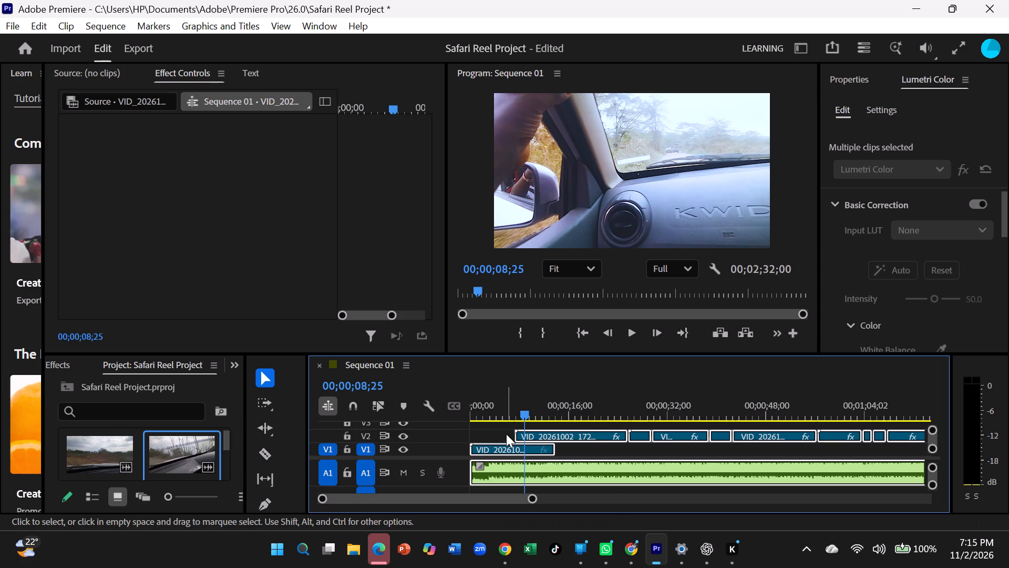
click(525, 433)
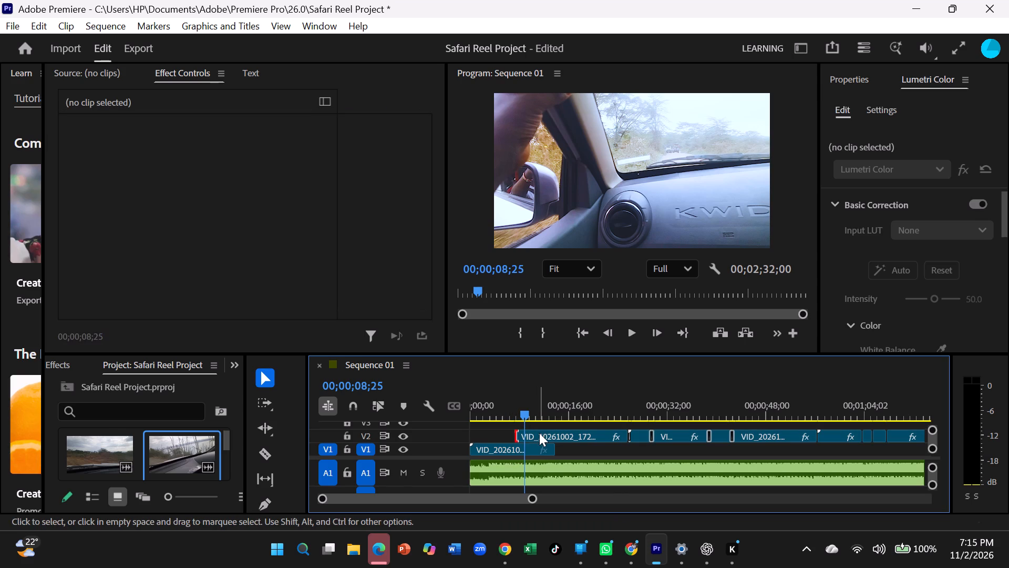
Select all the video clips on track V2 through the end of the edit, excluding the opening video on V1 and the music.
click(541, 431)
drag(623, 423, 878, 434)
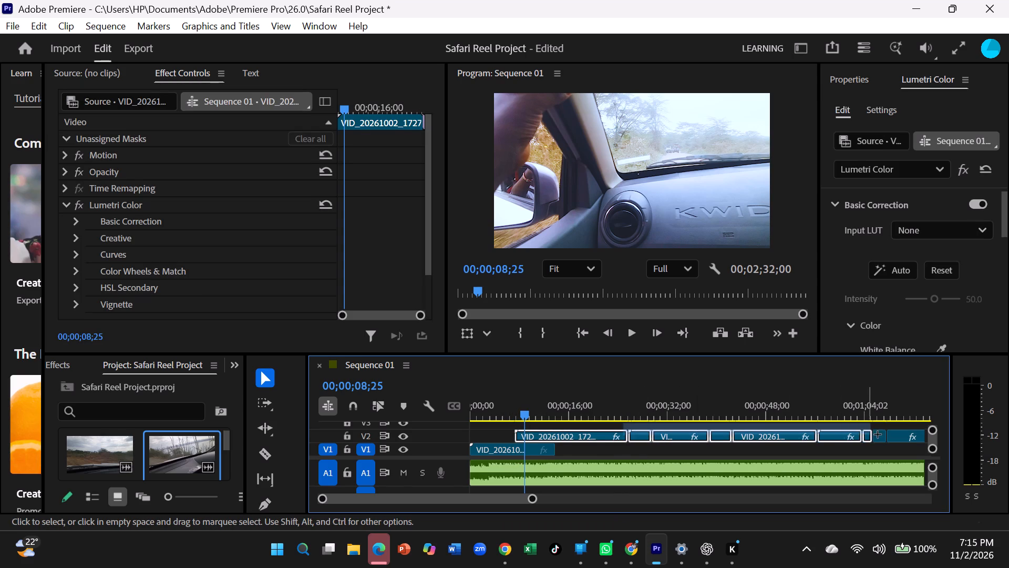
drag(878, 434, 512, 449)
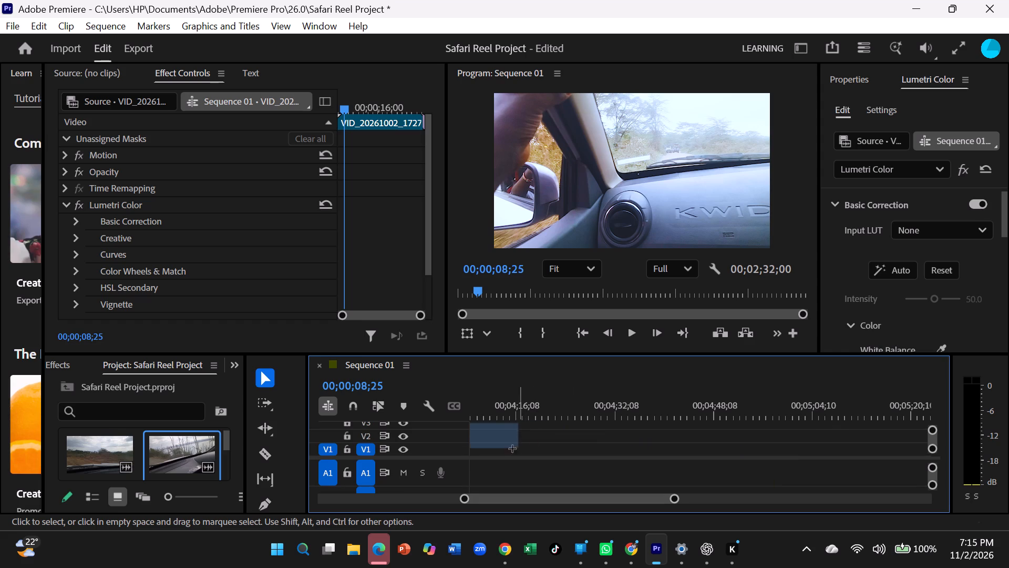
drag(512, 449, 646, 435)
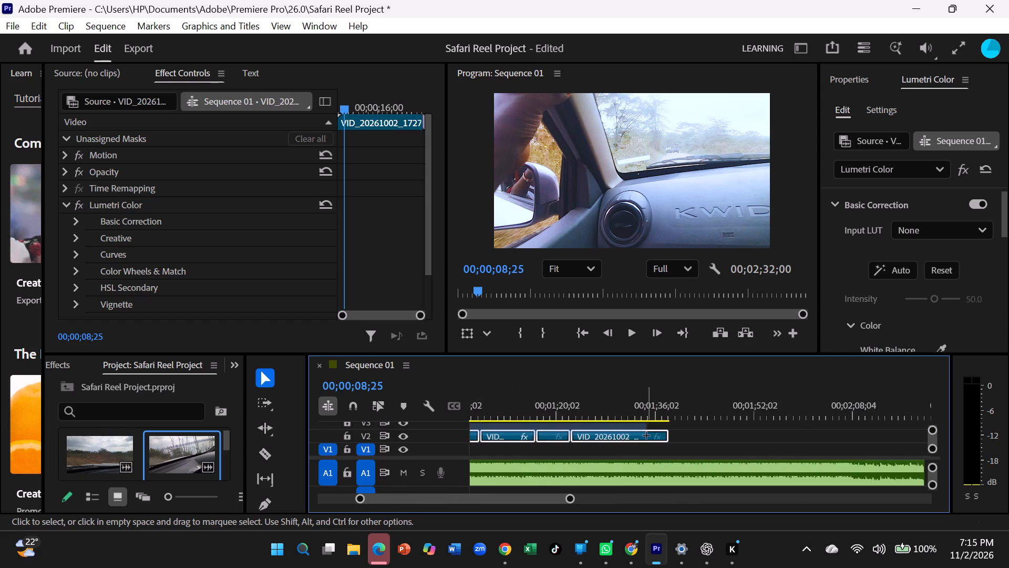
drag(646, 435, 645, 436)
scroll(504, 432, up, 2)
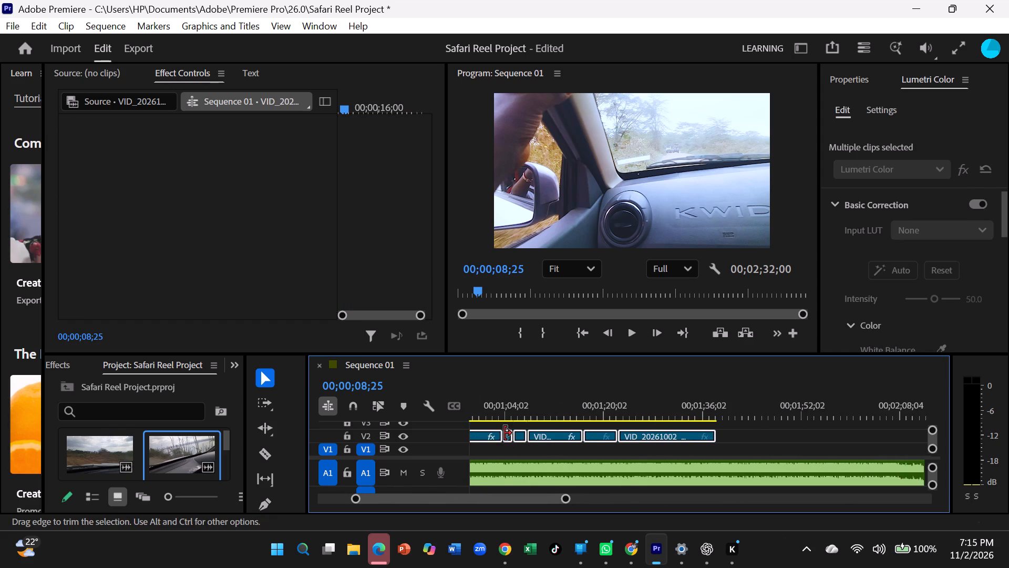
scroll(504, 433, up, 14)
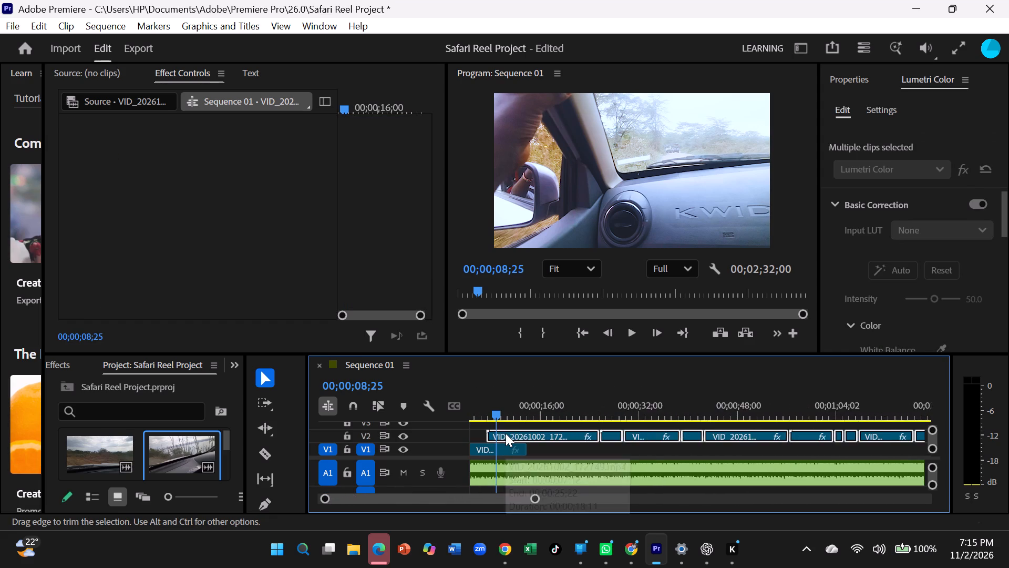
scroll(506, 433, up, 2)
key(v)
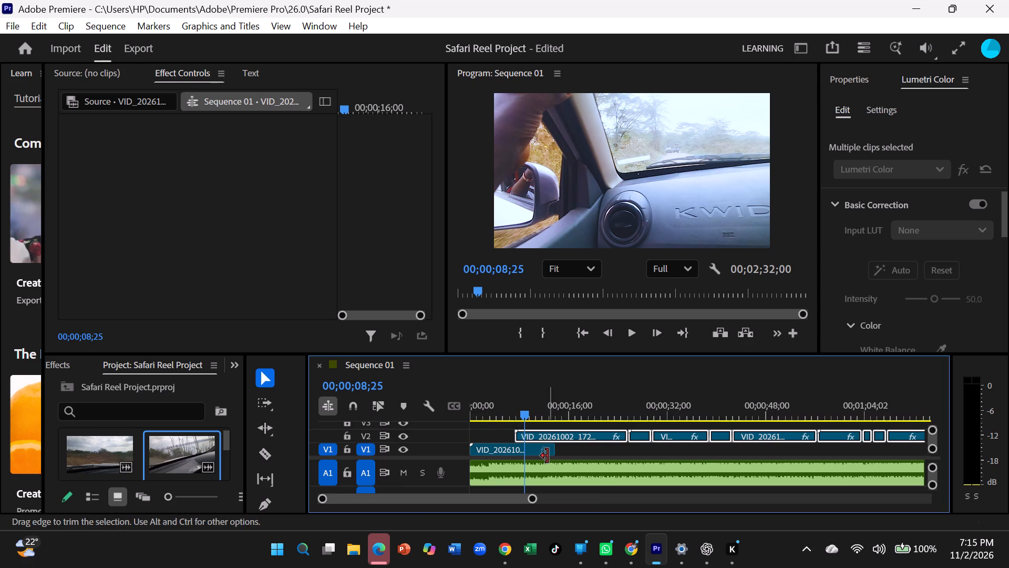
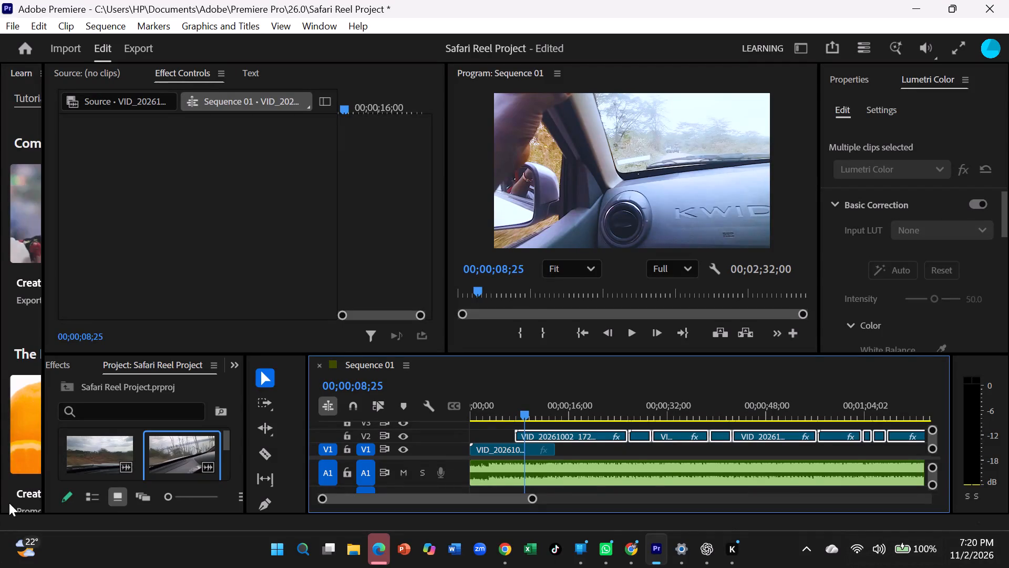
Check the computer's Wi-Fi connection in the list of available networks.
click(859, 553)
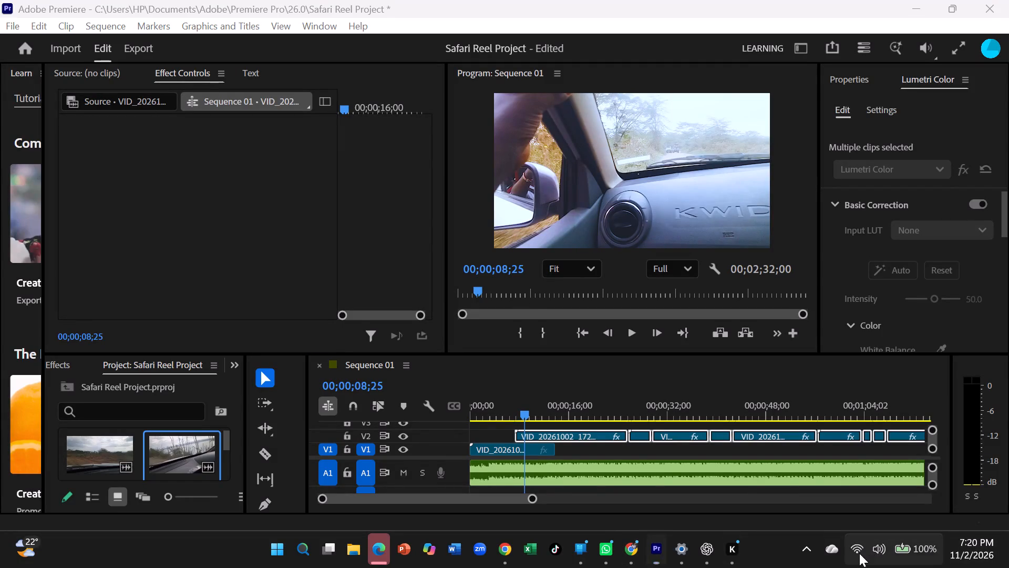
click(788, 260)
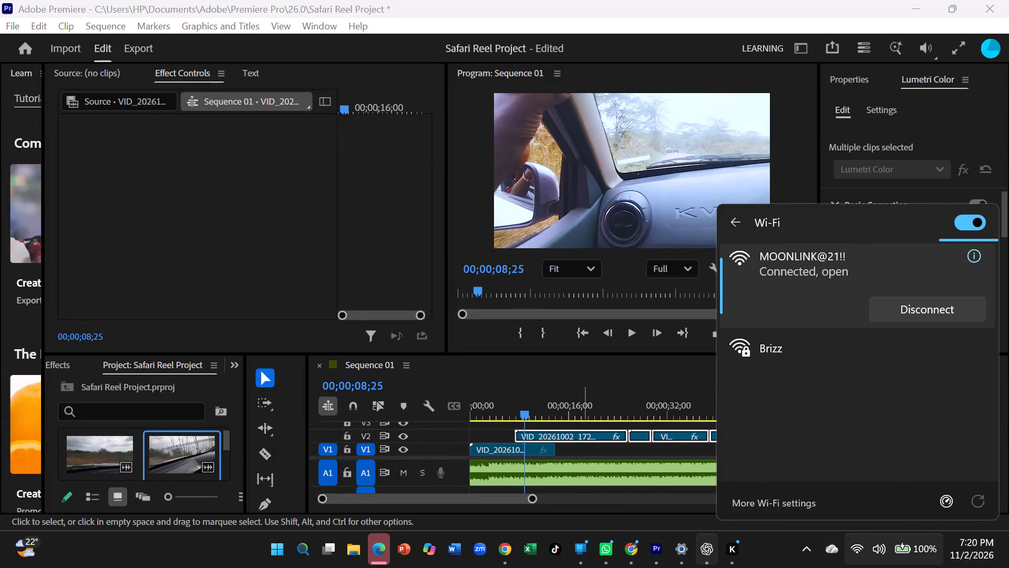
Switch to Chrome to view the Citizen TV live stream on YouTube.
click(499, 541)
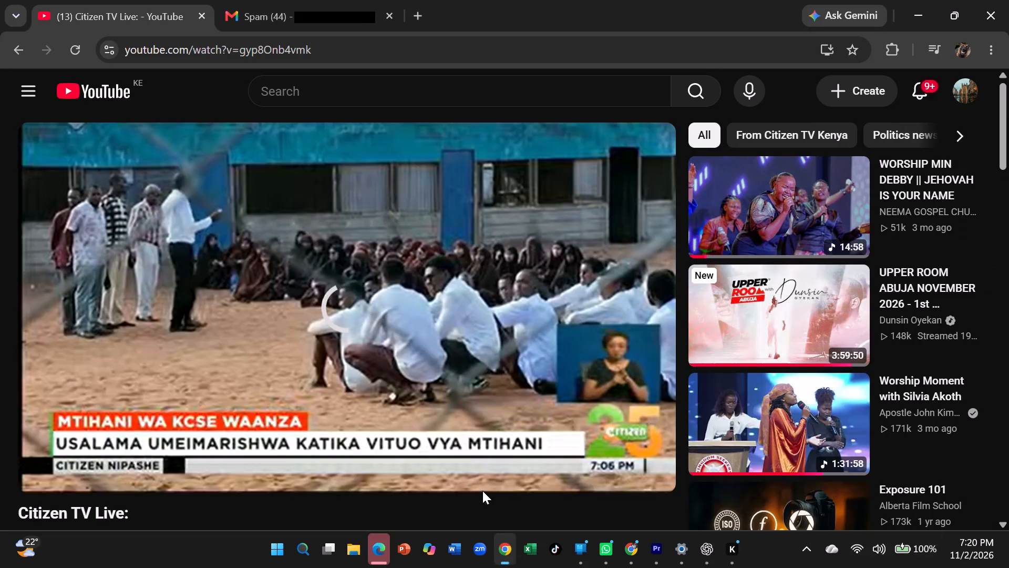
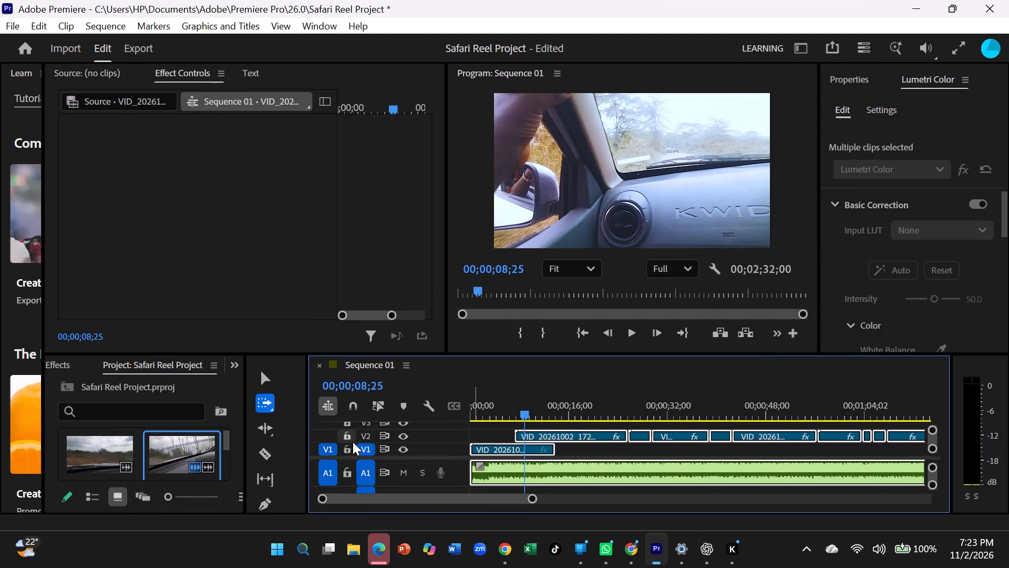
Lock video track V1 and audio track A1, leaving track V2 unlocked.
click(346, 448)
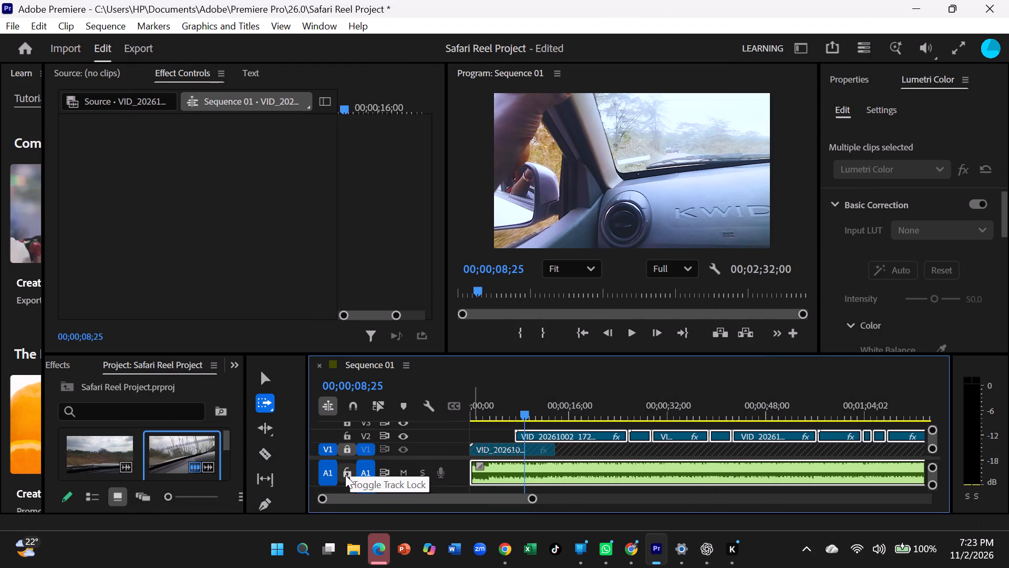
click(343, 473)
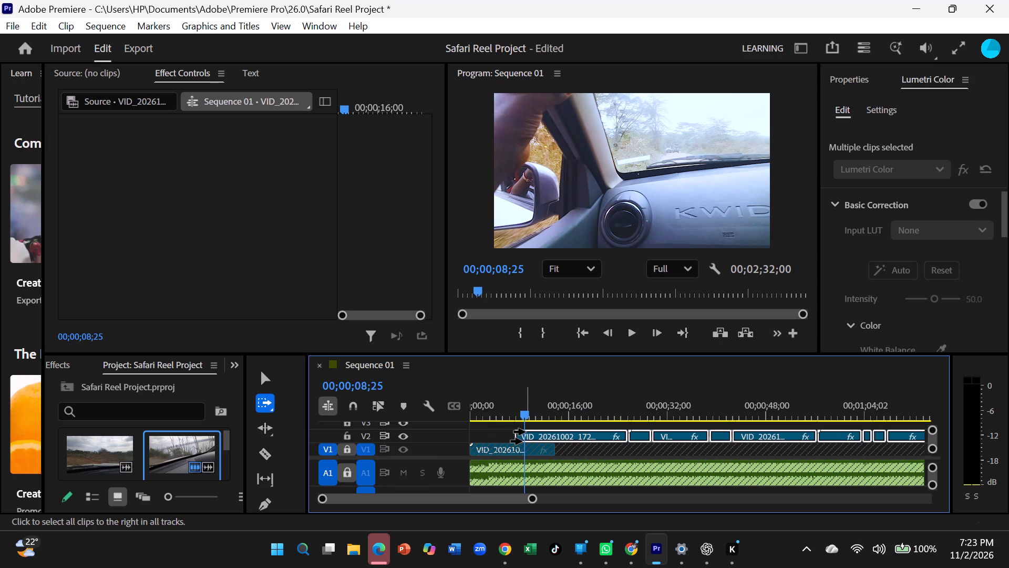
Shift all V2 clips later together so the first starts around the end of the V1 opening video, and restore the Selection tool.
drag(525, 432, 554, 431)
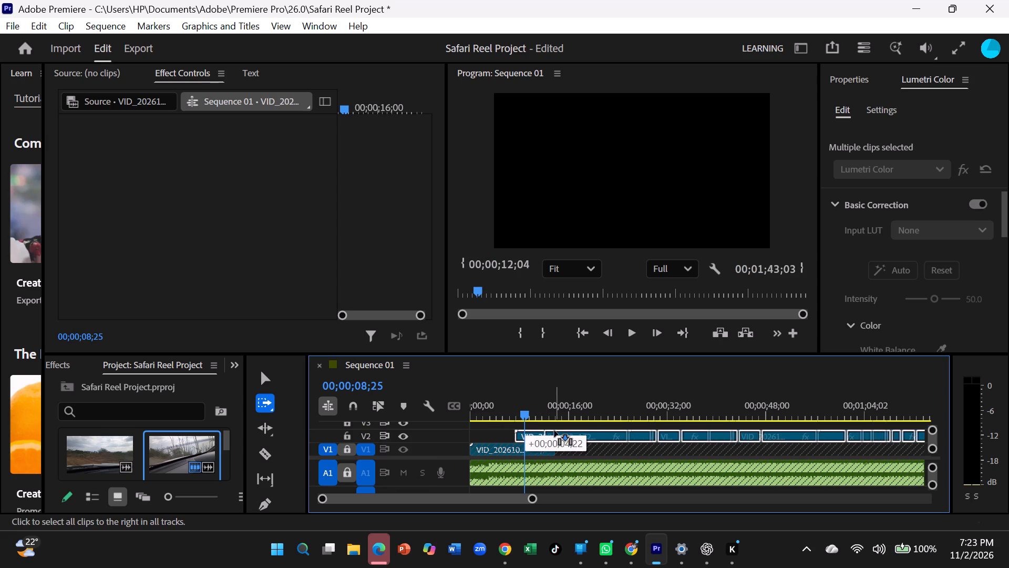
drag(554, 431, 572, 434)
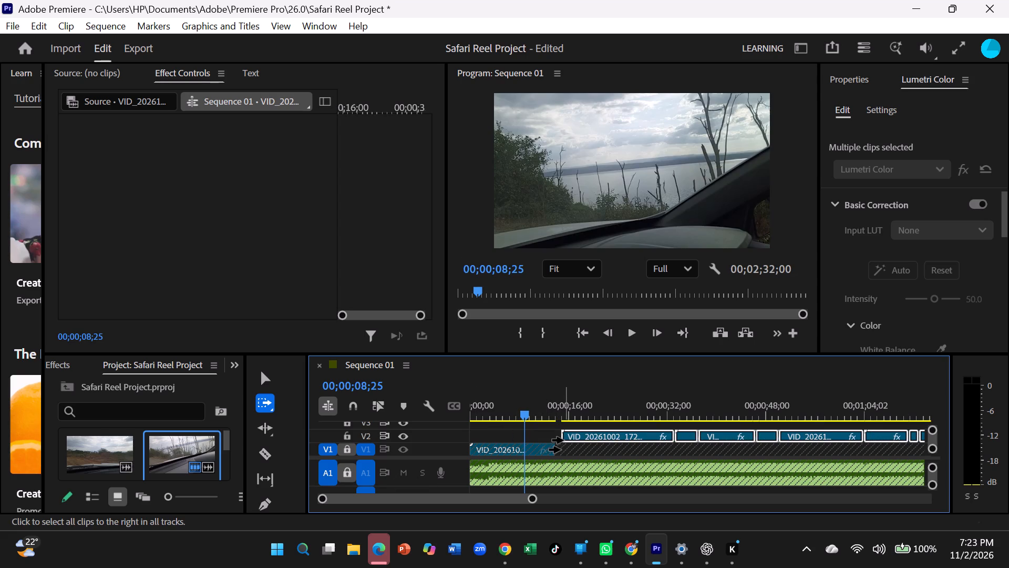
drag(576, 433, 567, 438)
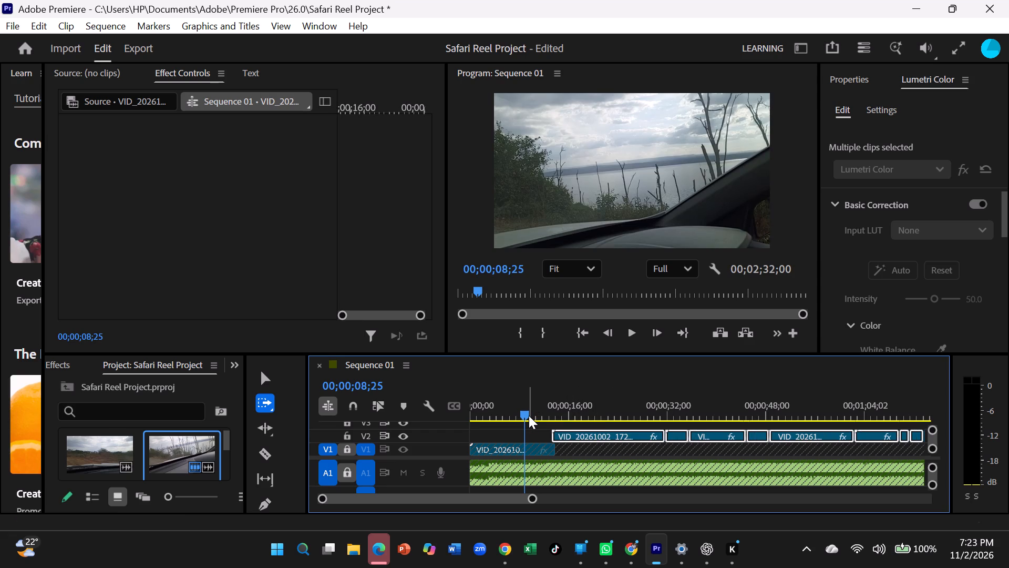
key(v)
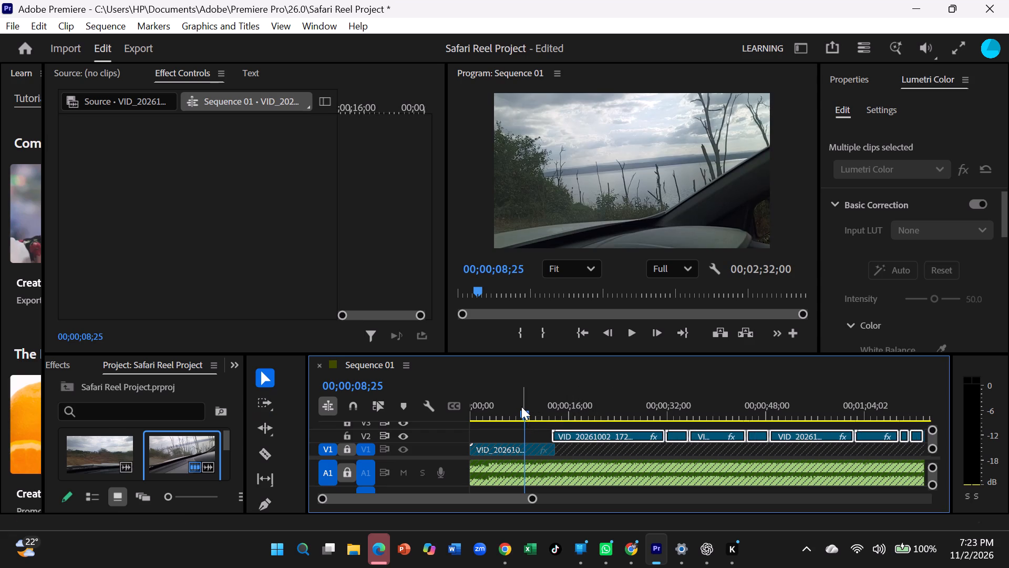
Play Sequence 01 from the start into the first V2 clip to check the transition, and return the playhead near the start.
drag(521, 407, 451, 449)
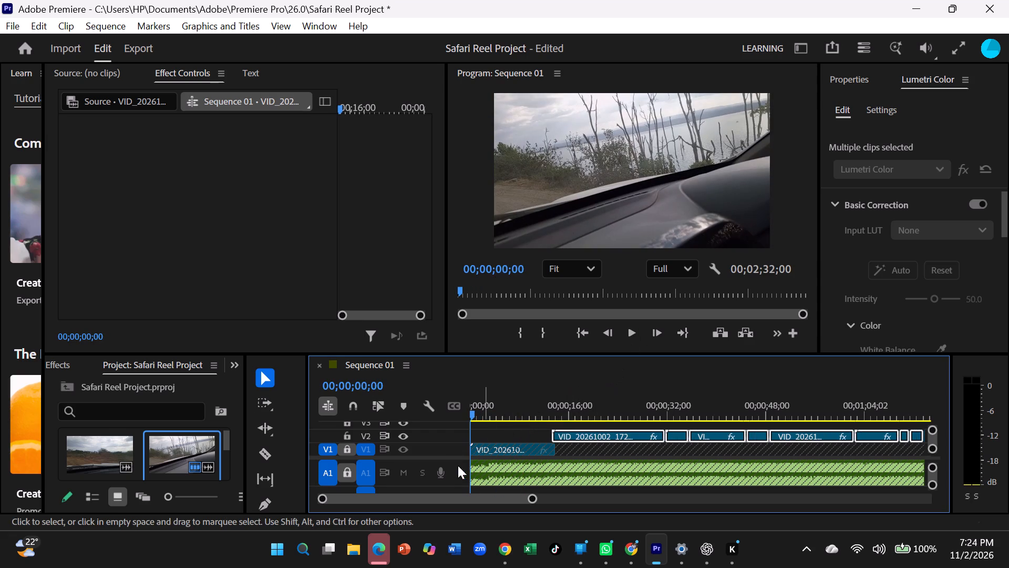
click(632, 340)
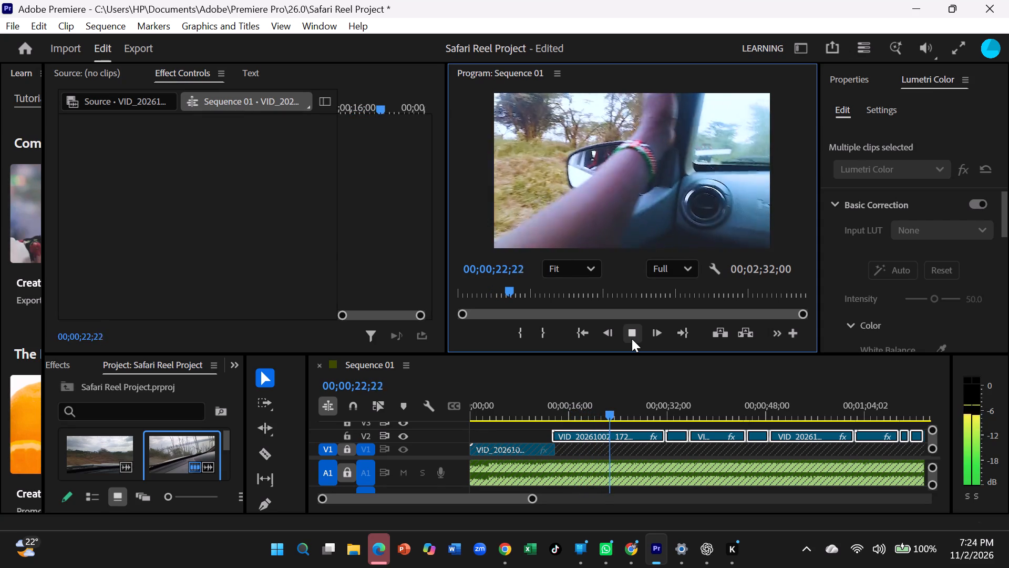
key(space)
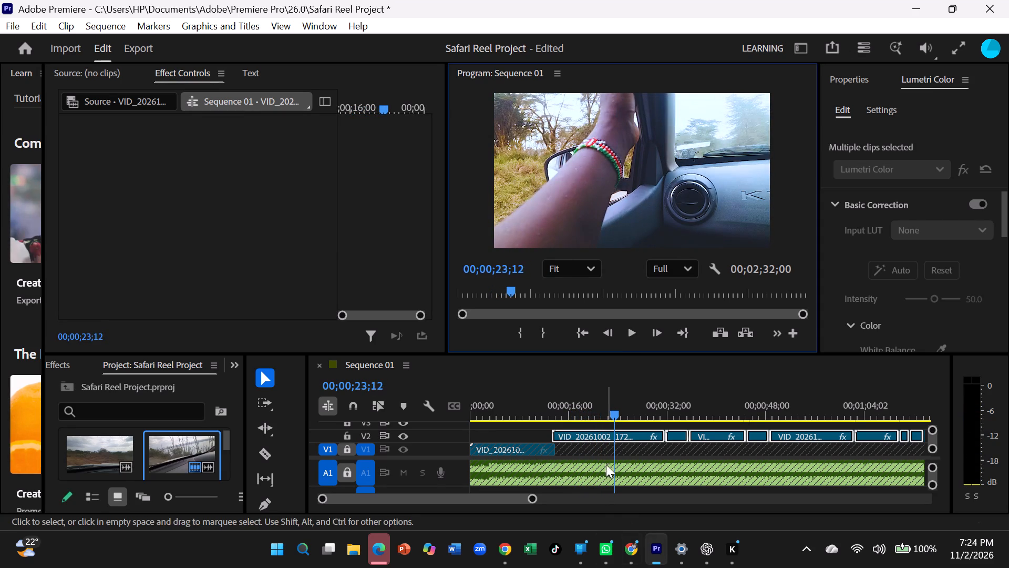
drag(617, 419, 473, 415)
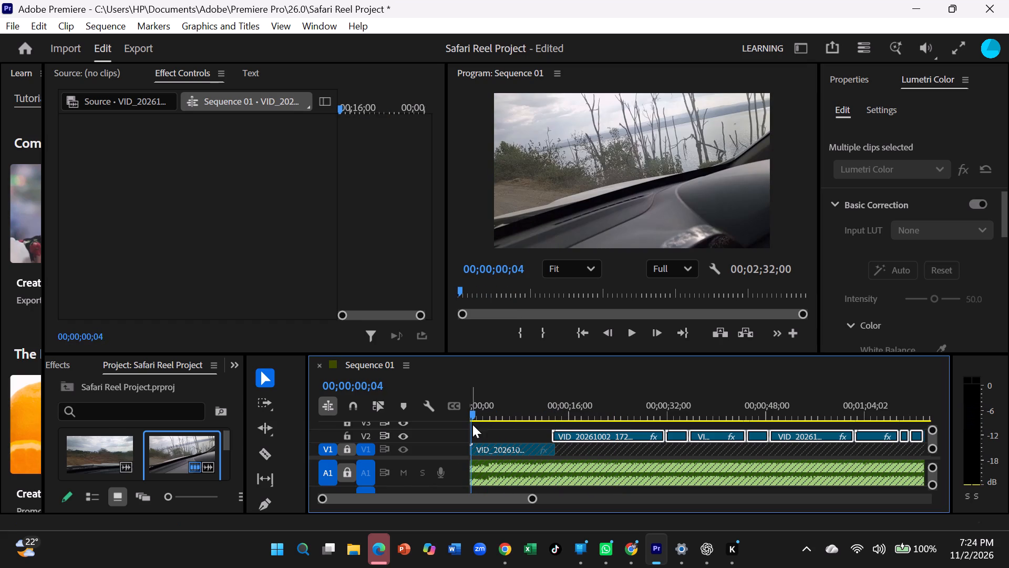
Unlock audio track A1 and video track V1.
click(352, 473)
click(347, 445)
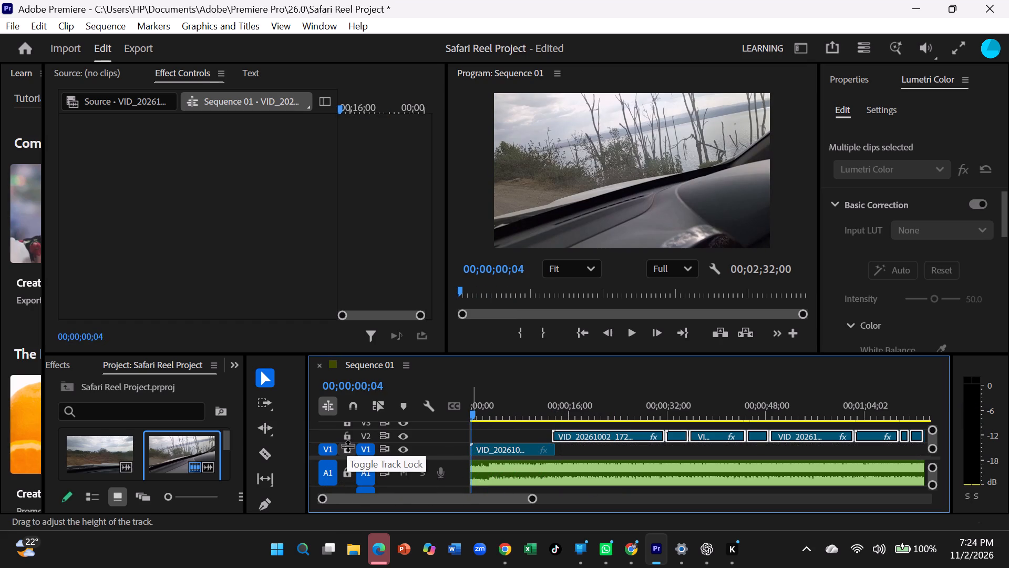
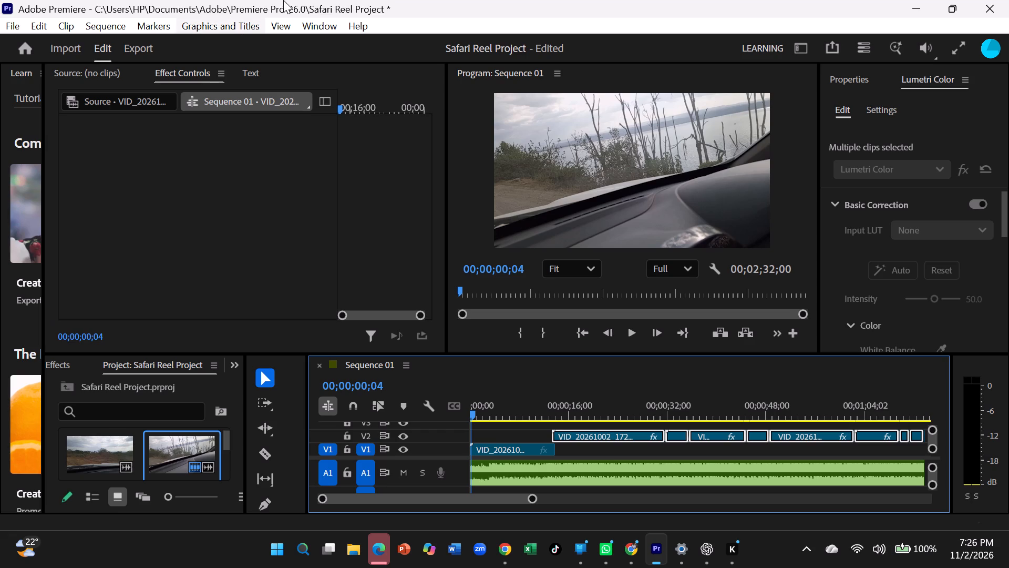
Select the opening clip on V1 and widen the Lumetri Color area to enlarge its adjustment sliders.
click(506, 449)
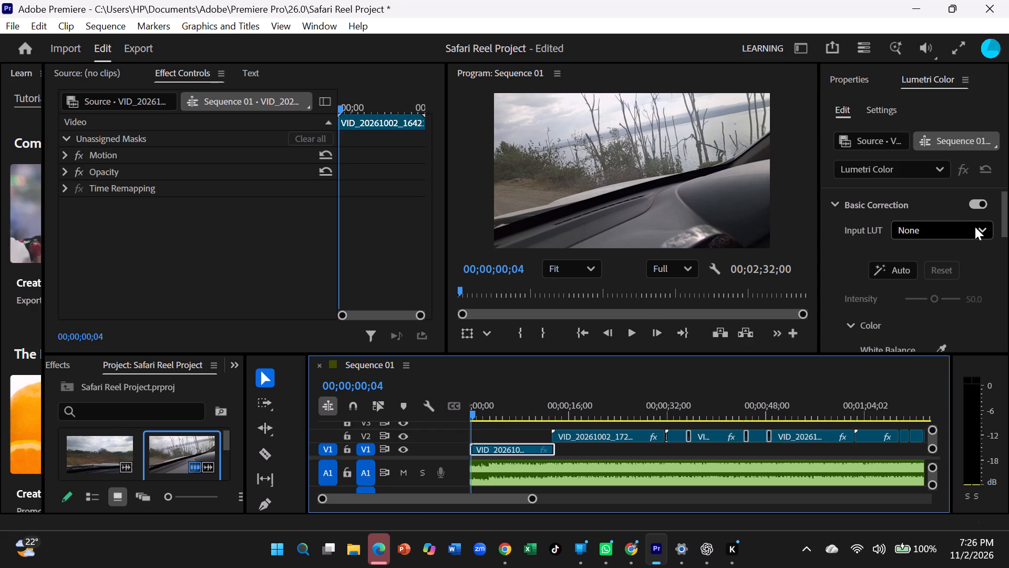
click(982, 228)
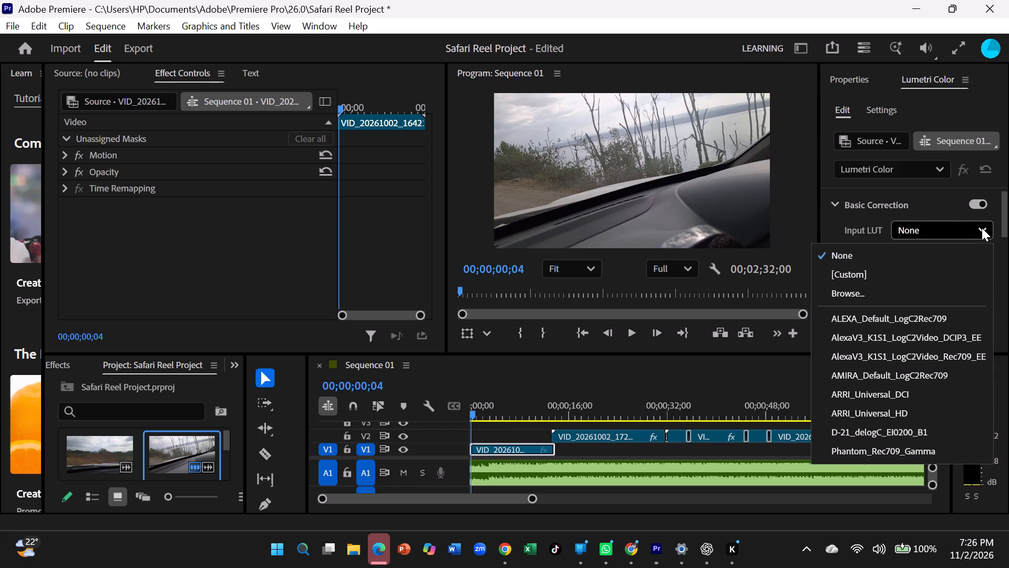
click(942, 232)
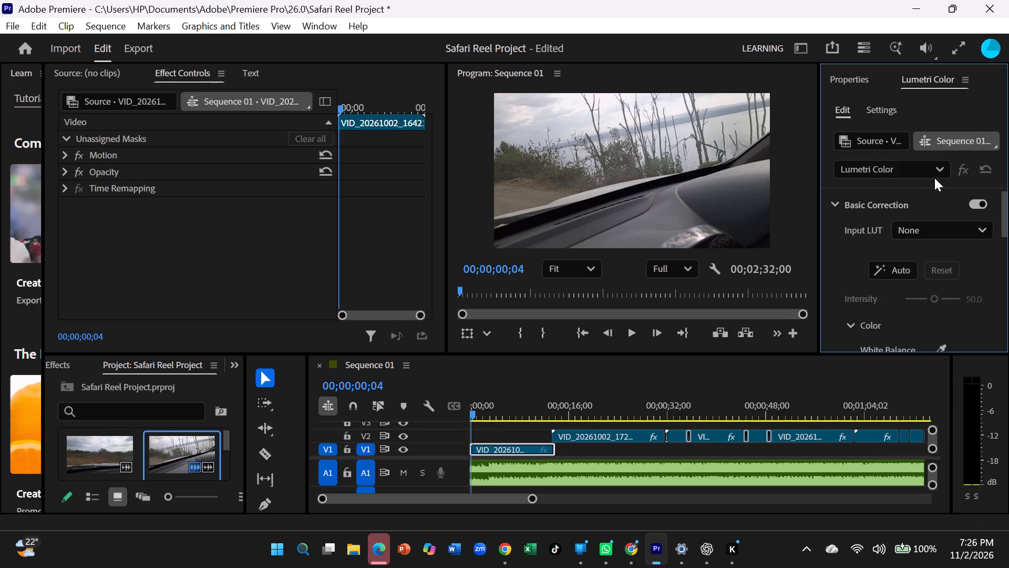
click(933, 173)
click(913, 194)
scroll(863, 259, up, 3)
scroll(863, 259, down, 2)
click(853, 297)
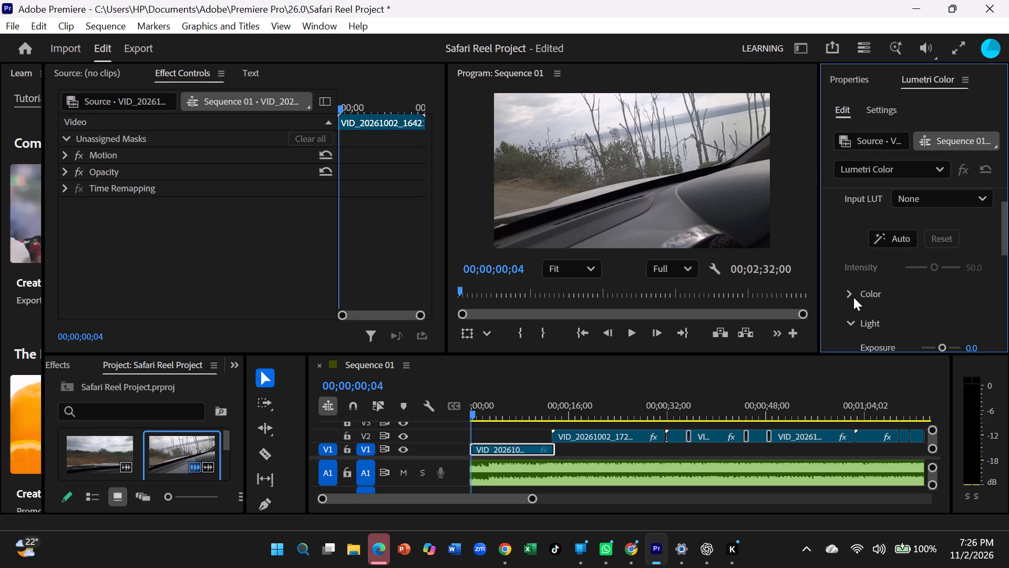
click(853, 297)
click(853, 297)
drag(818, 205, 615, 253)
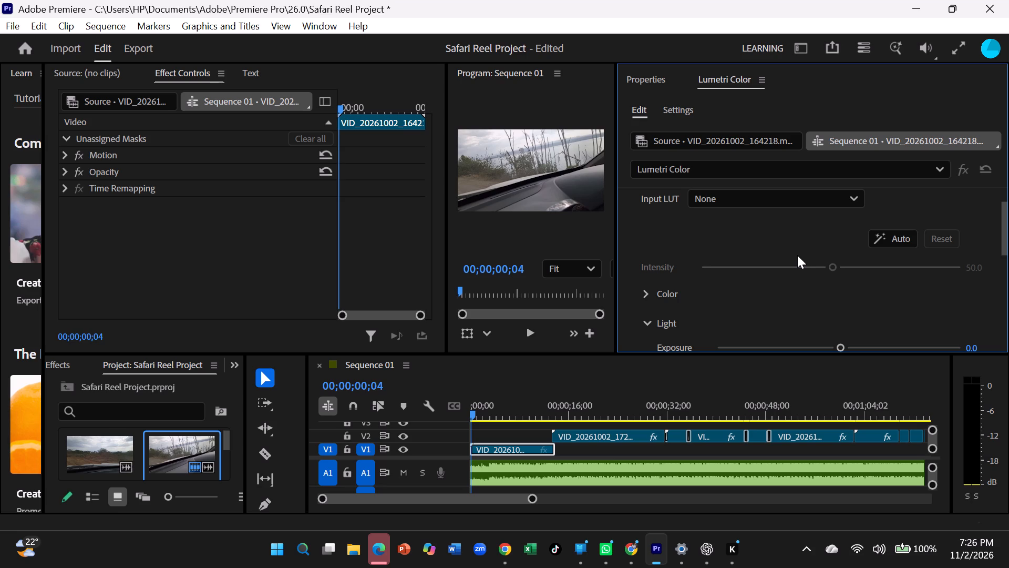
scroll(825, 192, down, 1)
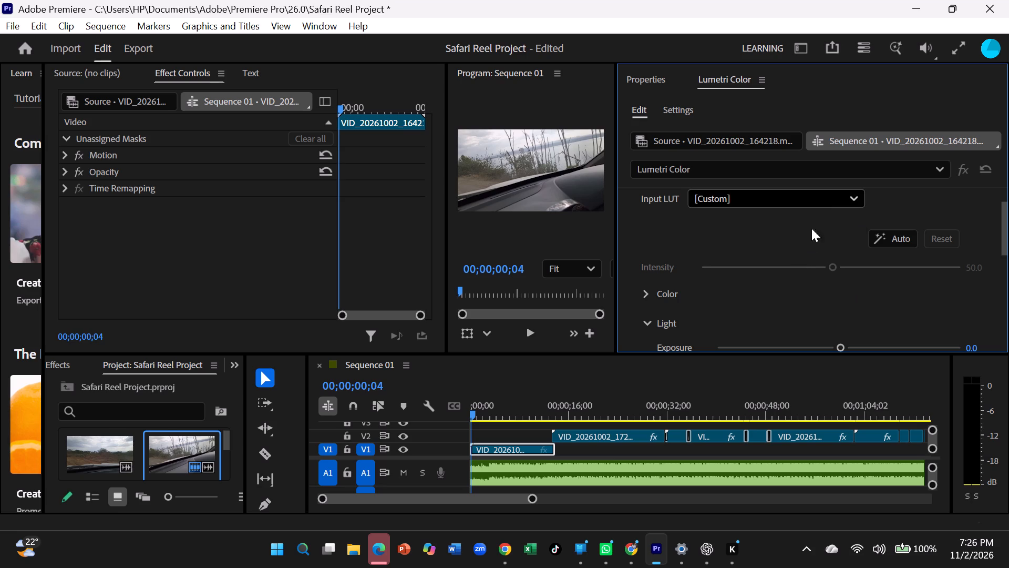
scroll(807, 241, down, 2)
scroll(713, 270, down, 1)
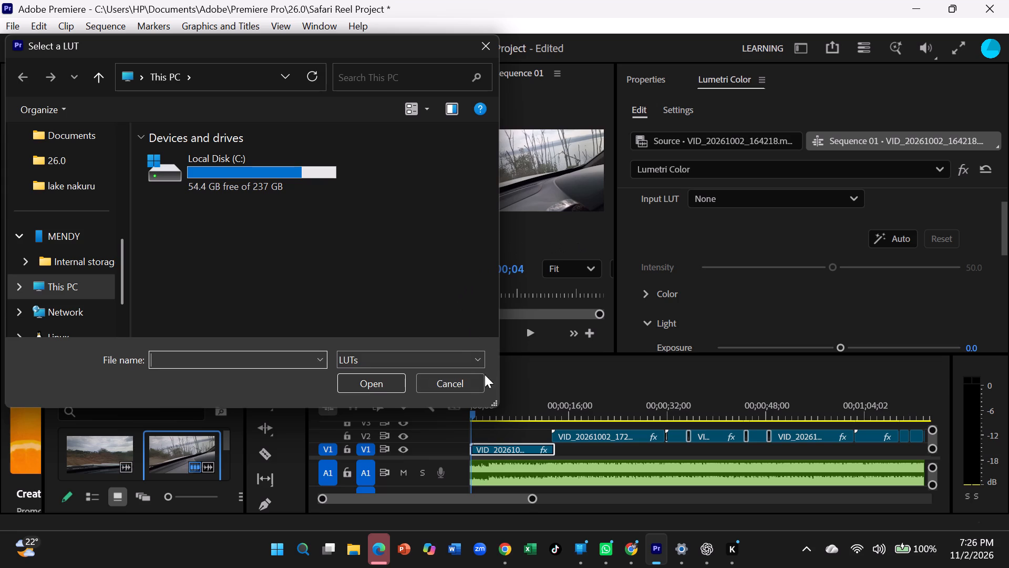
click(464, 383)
Set the V1 opening clip's Lumetri temperature to about -19.4 and saturation to about 117.4.
scroll(771, 277, down, 2)
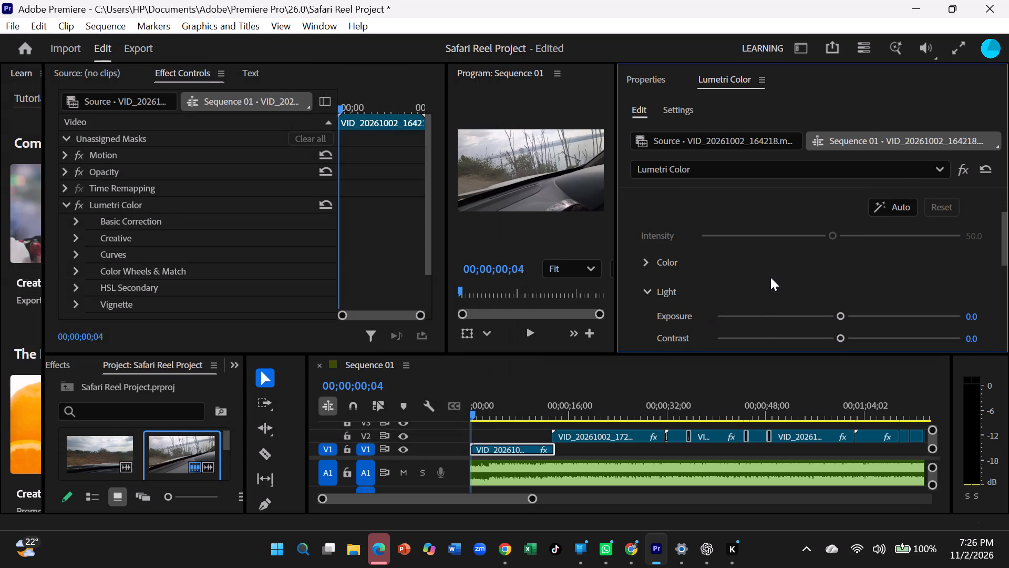
scroll(761, 282, down, 2)
click(643, 229)
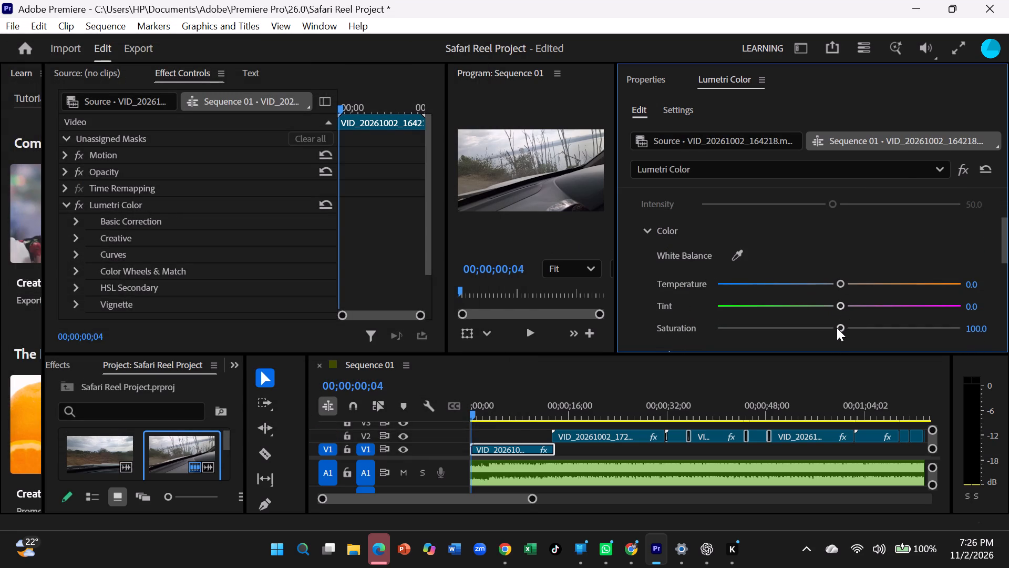
drag(836, 283, 845, 286)
drag(845, 286, 810, 289)
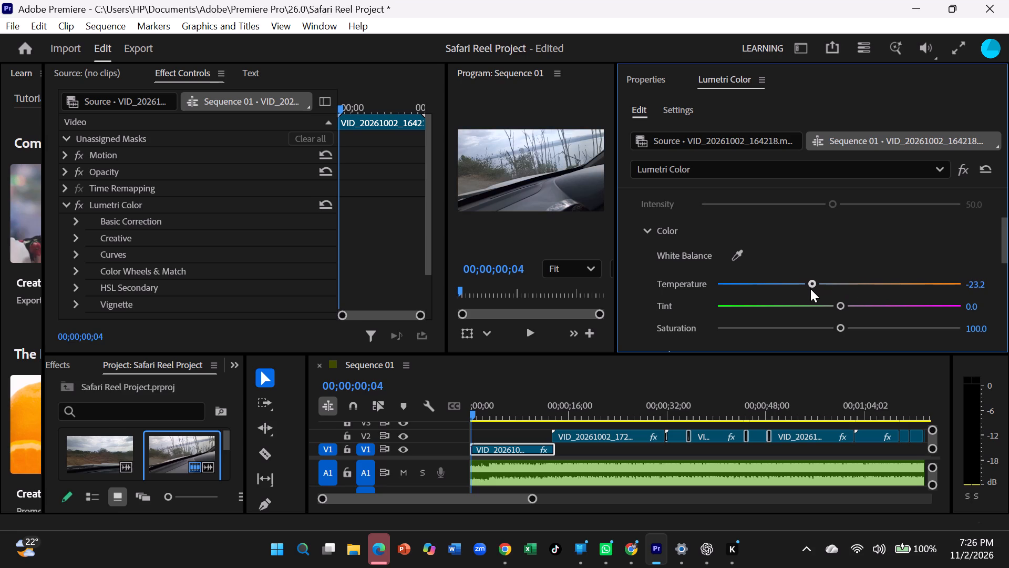
drag(810, 289, 814, 289)
drag(840, 321, 866, 327)
drag(843, 329, 862, 327)
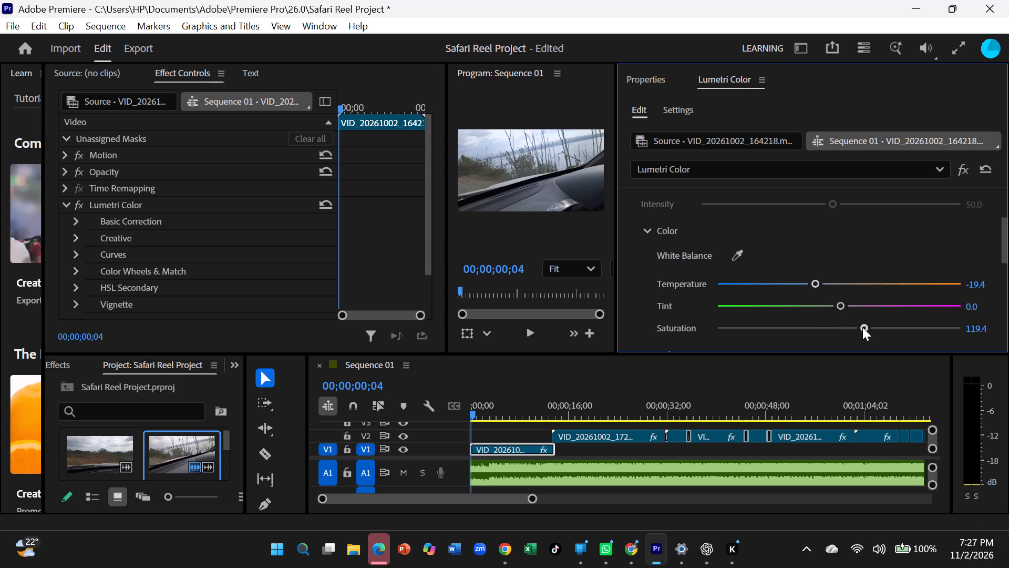
drag(862, 327, 859, 328)
Raise the V1 opening clip's exposure to about 0.7 and contrast to about 14.2.
scroll(824, 322, down, 3)
scroll(746, 307, down, 1)
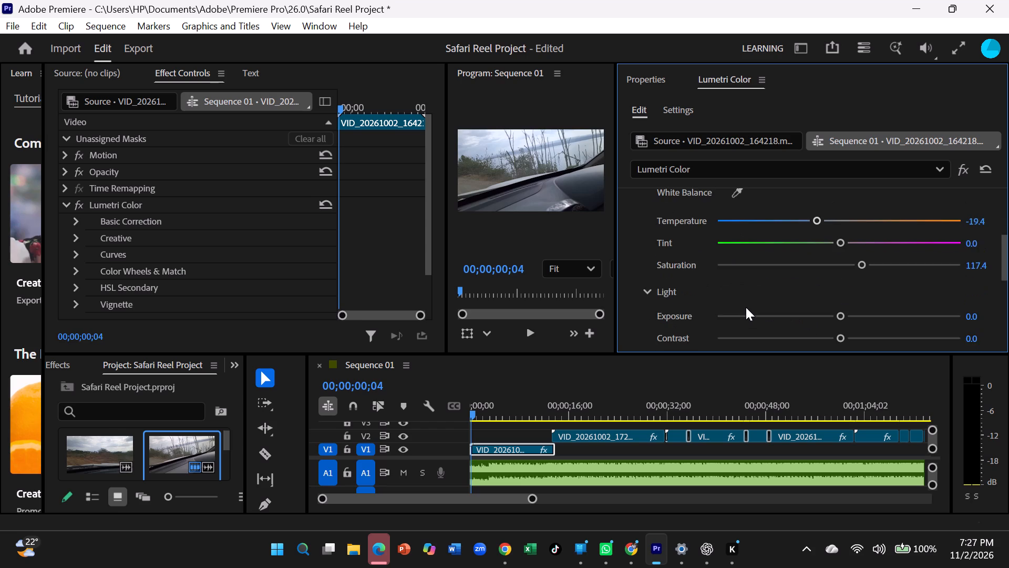
scroll(746, 307, down, 1)
drag(840, 297, 843, 297)
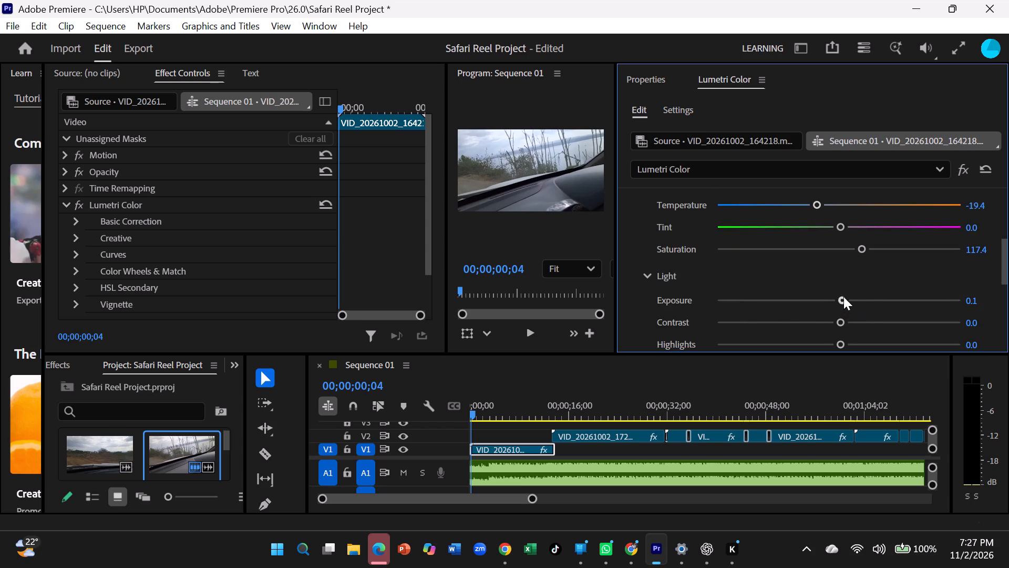
drag(843, 297, 856, 297)
drag(838, 322, 842, 323)
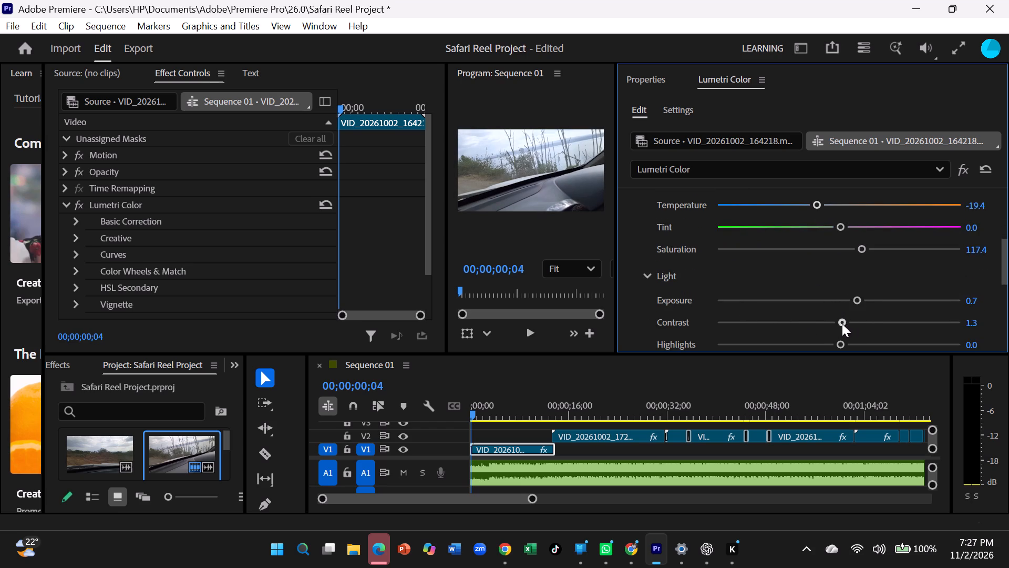
drag(842, 323, 855, 323)
Lower the V1 opening clip's highlights to about -24.5 and shadows to about -12.9.
scroll(841, 317, down, 2)
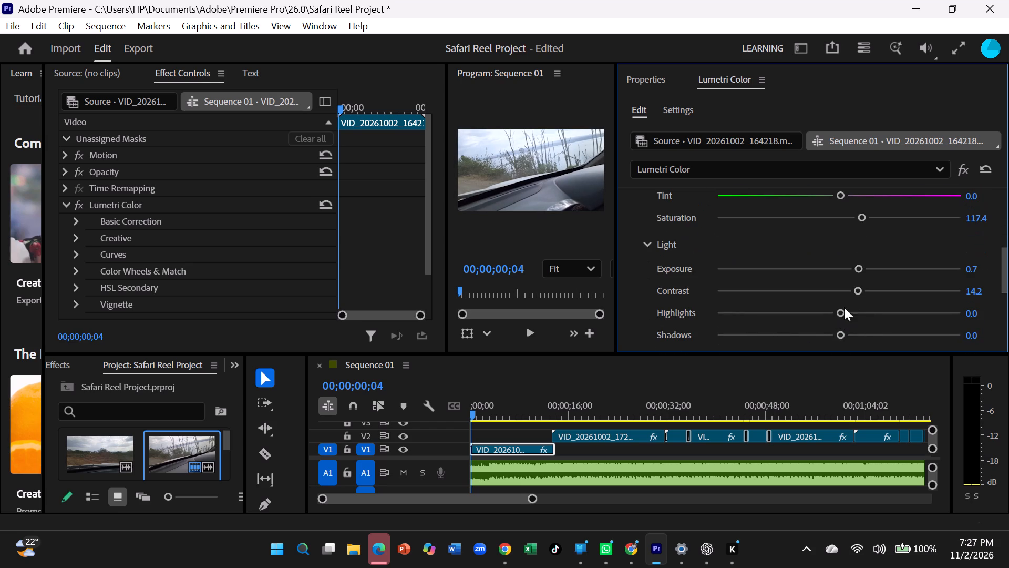
drag(840, 311, 783, 333)
drag(783, 333, 807, 317)
scroll(816, 309, down, 2)
drag(837, 302, 822, 315)
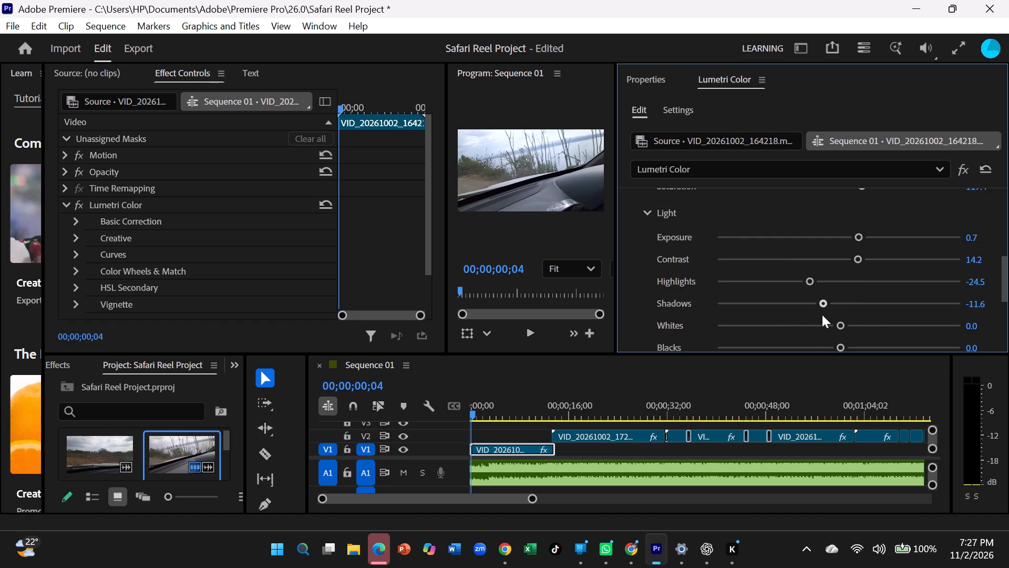
drag(822, 315, 790, 318)
drag(790, 318, 822, 314)
Lower the V1 opening clip's whites to about -26.5 and blacks to about -12.9.
scroll(816, 324, down, 1)
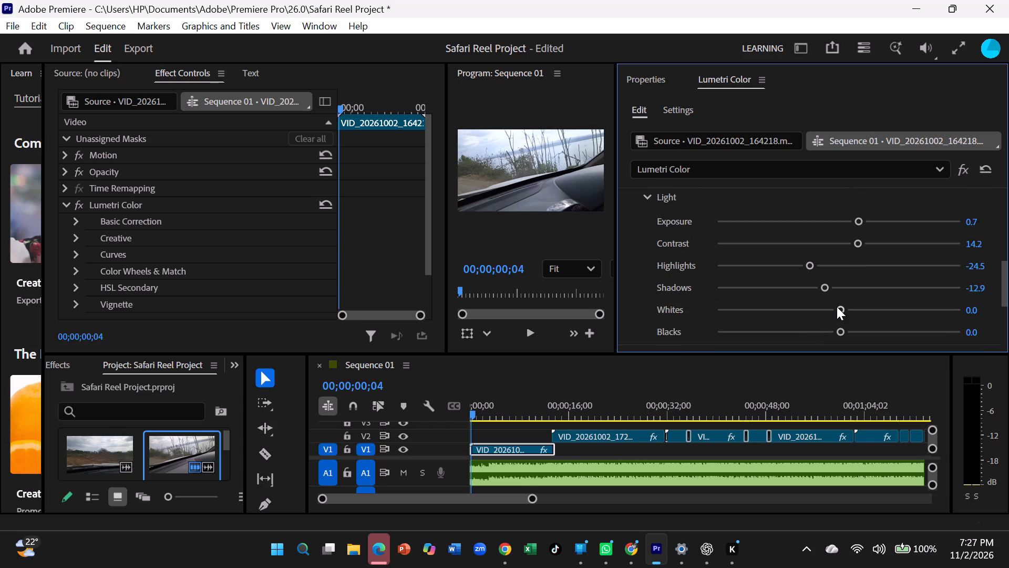
drag(836, 307, 805, 326)
drag(841, 331, 788, 335)
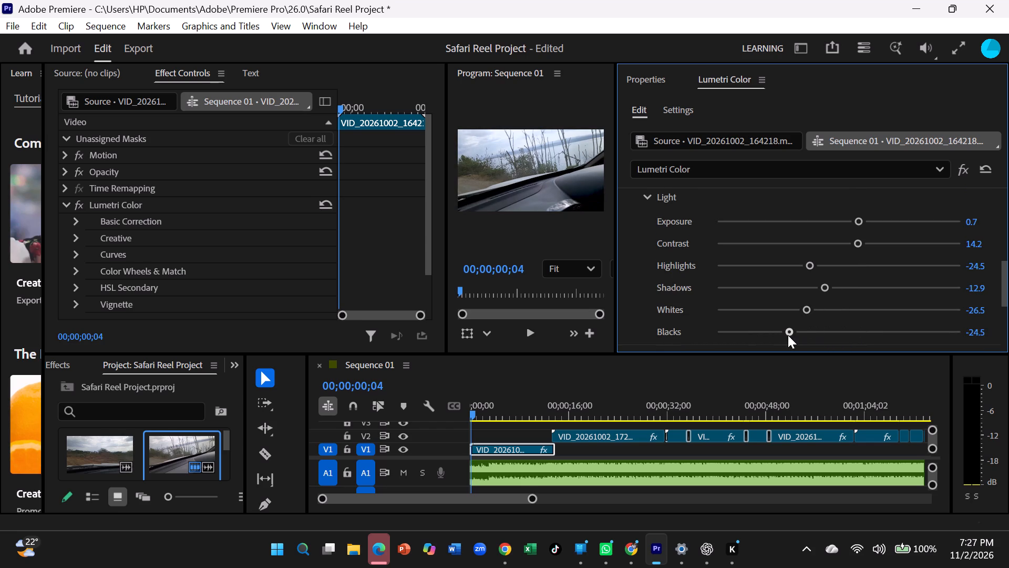
drag(788, 335, 822, 332)
scroll(826, 325, down, 2)
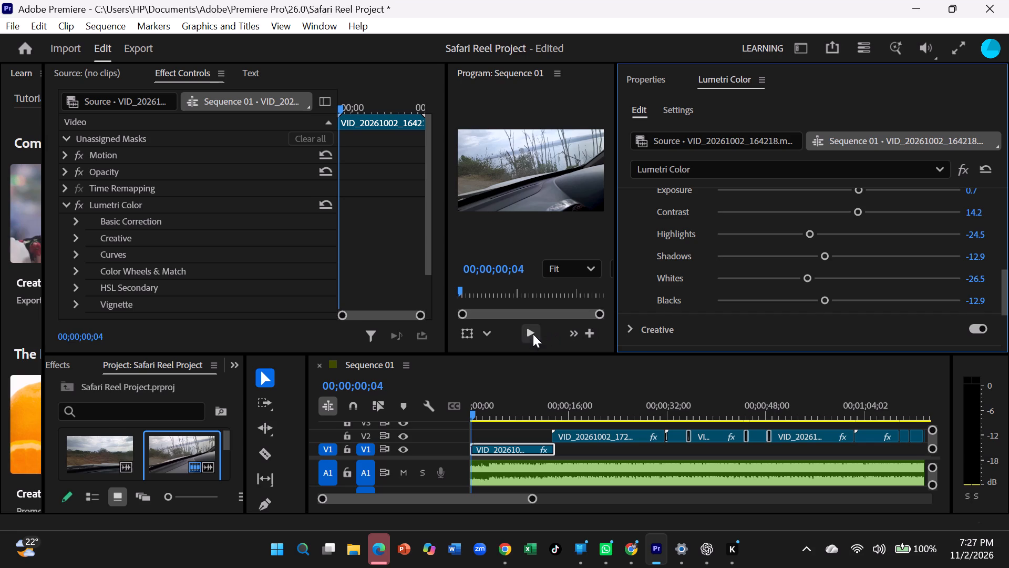
scroll(643, 335, down, 2)
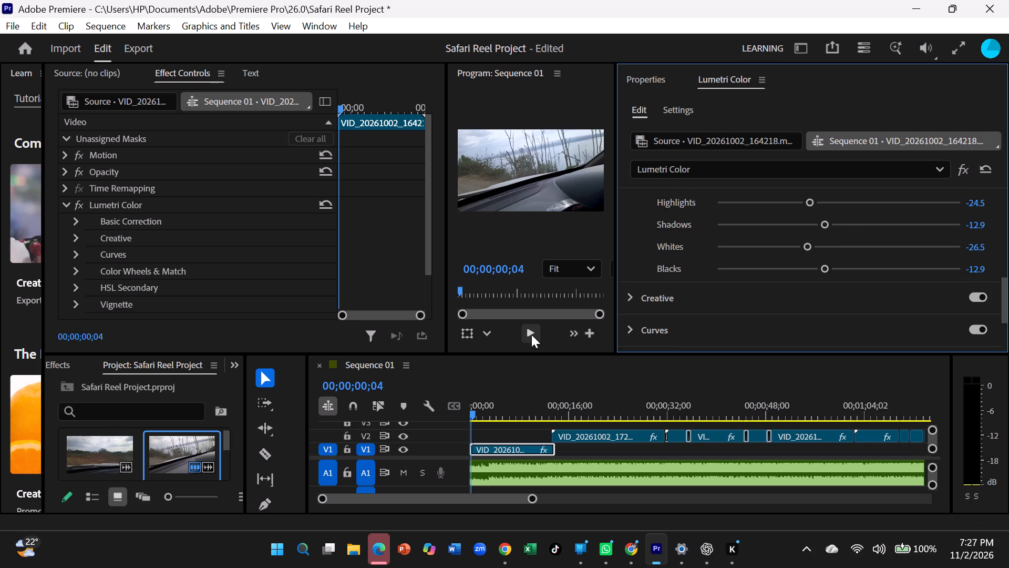
Play Sequence 01 to preview the graded opening clip and mute audio track A1 during playback.
click(531, 334)
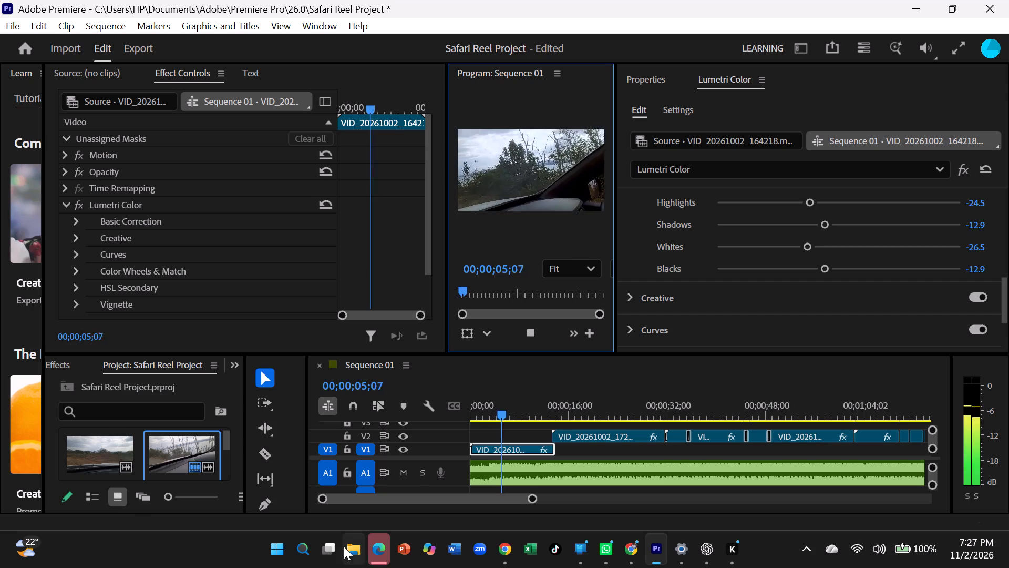
click(404, 475)
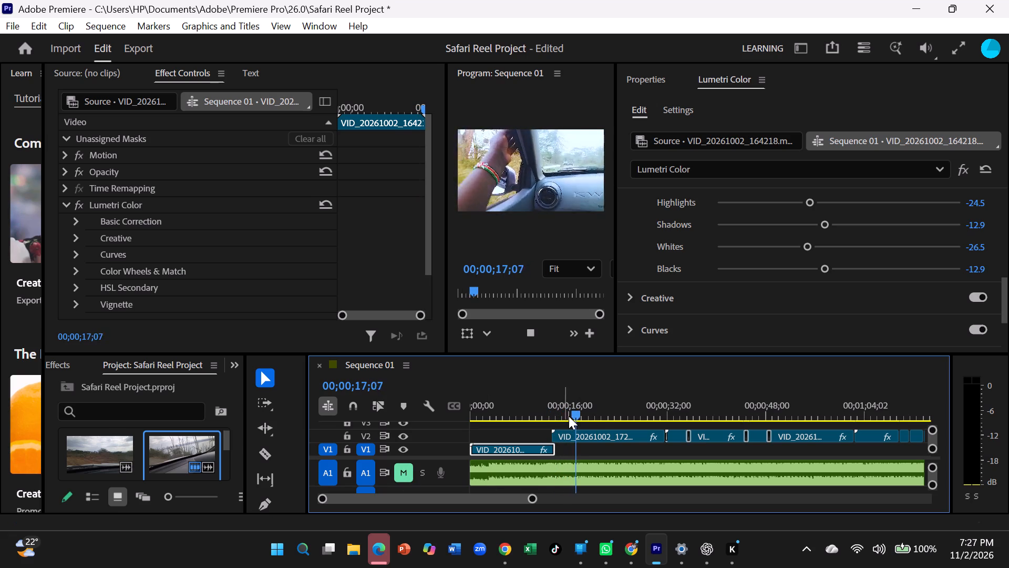
Return the playhead to the sequence start and replay the opening clip's first few seconds to check the color grade.
drag(576, 408, 457, 435)
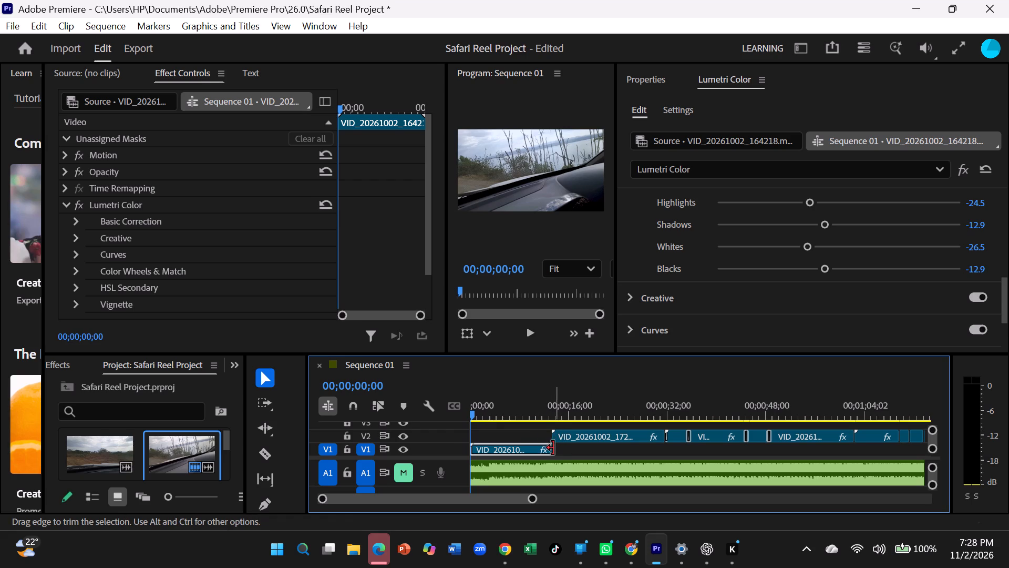
click(539, 450)
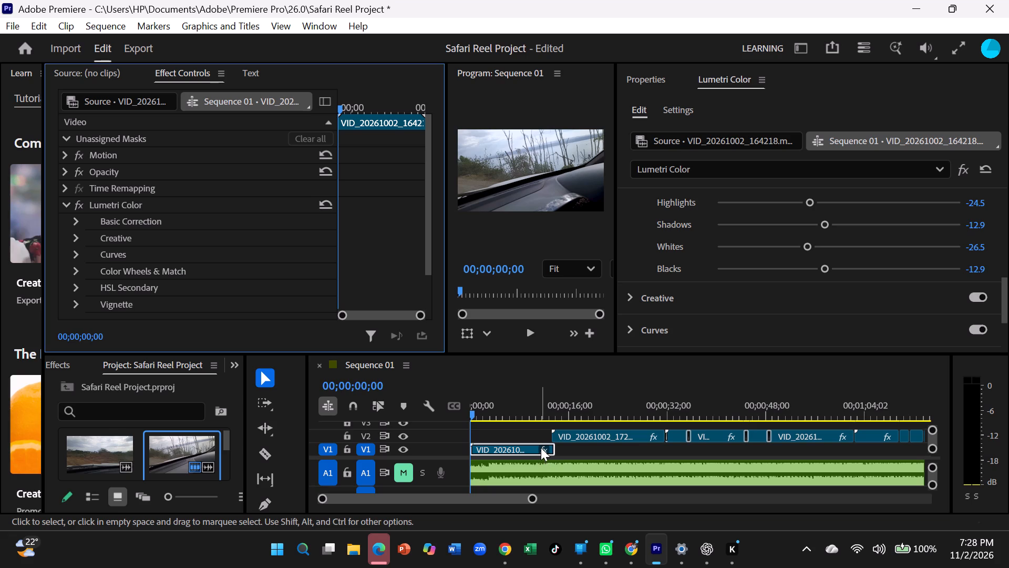
click(533, 336)
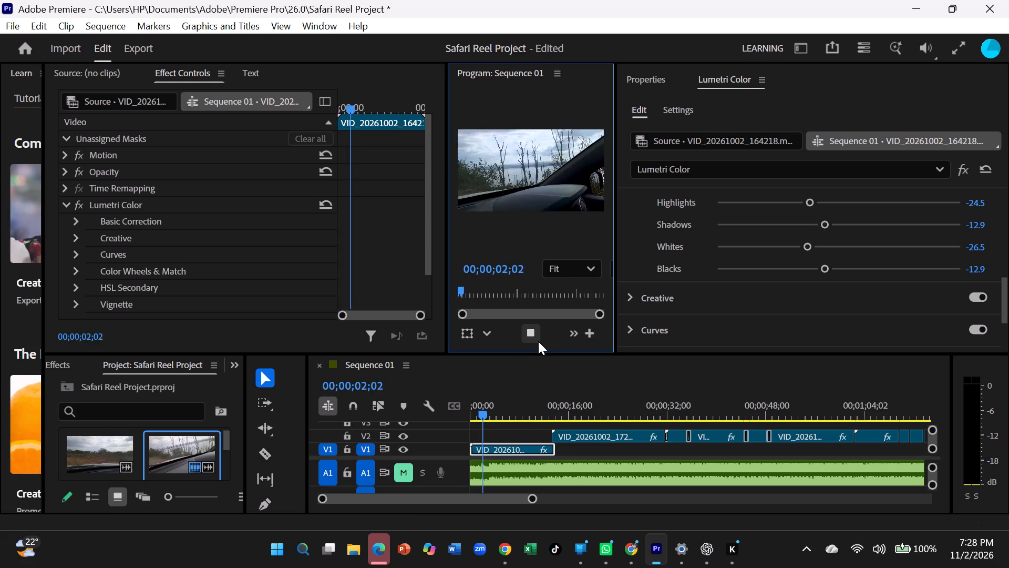
click(538, 341)
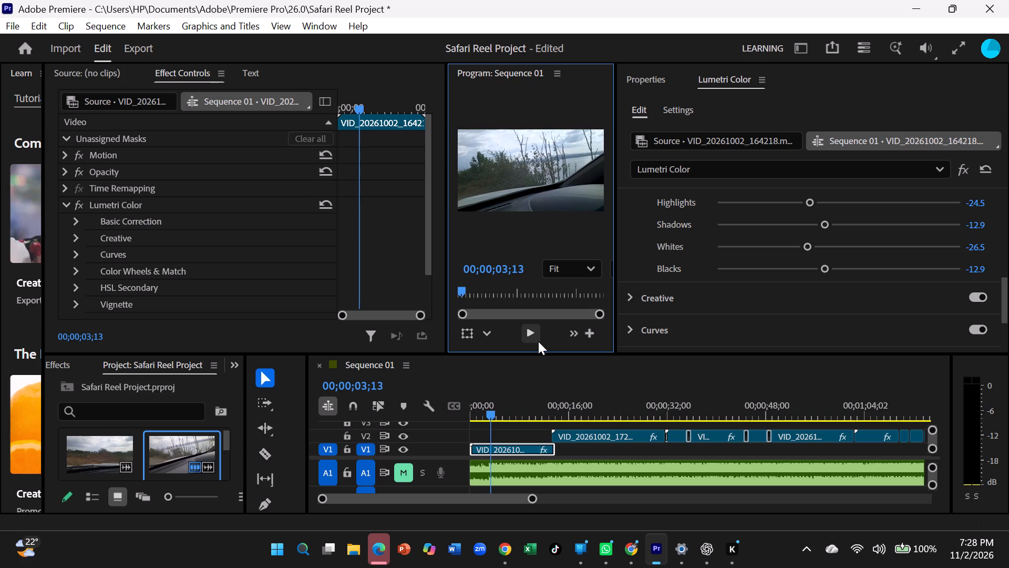
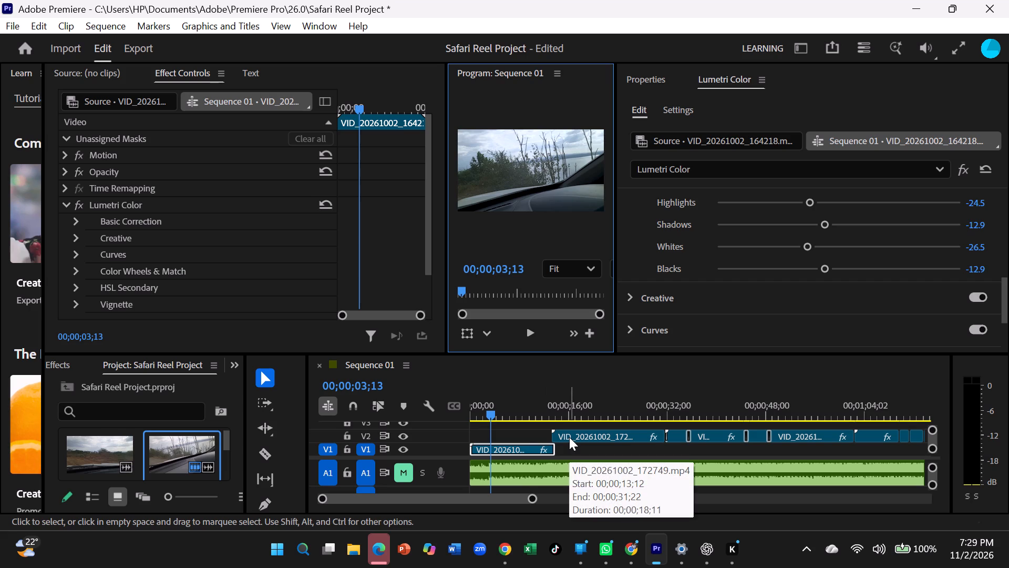
Lock tracks V1 and A1, and shift all V2 clips forward about 12 frames to start at about 00;00;13;24.
key(ctrl+a)
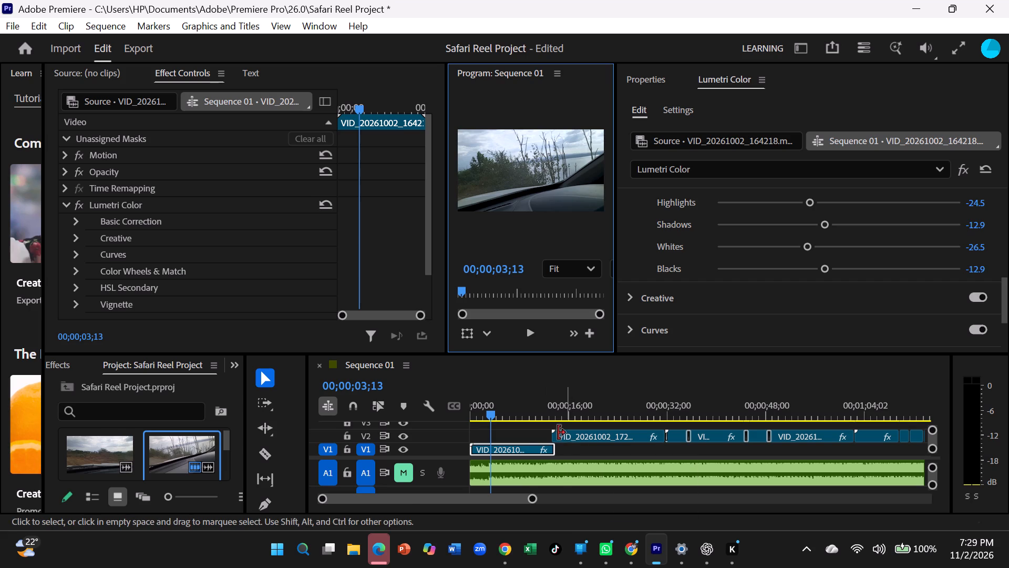
click(565, 429)
click(570, 435)
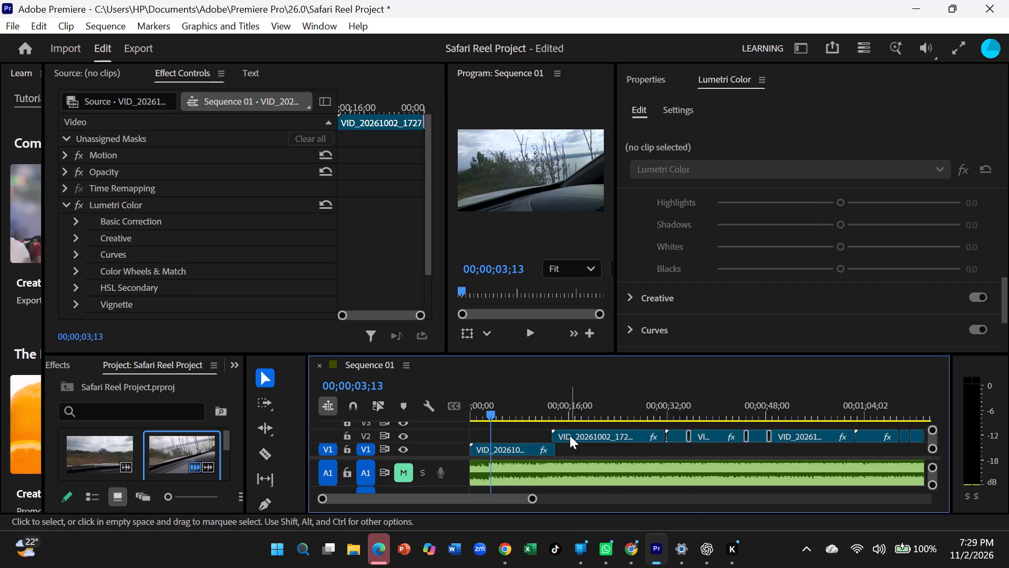
key(ctrl+a)
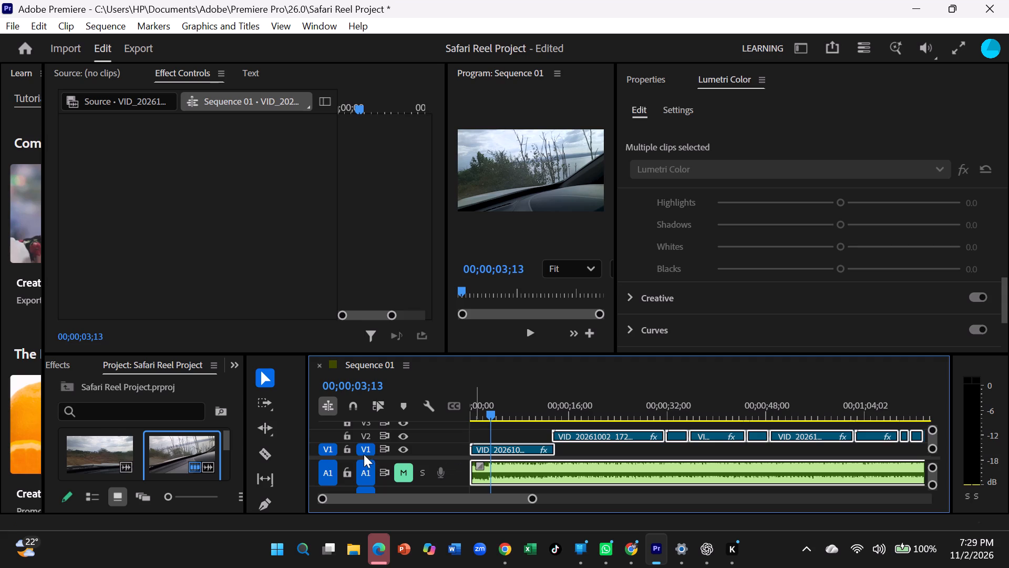
click(349, 447)
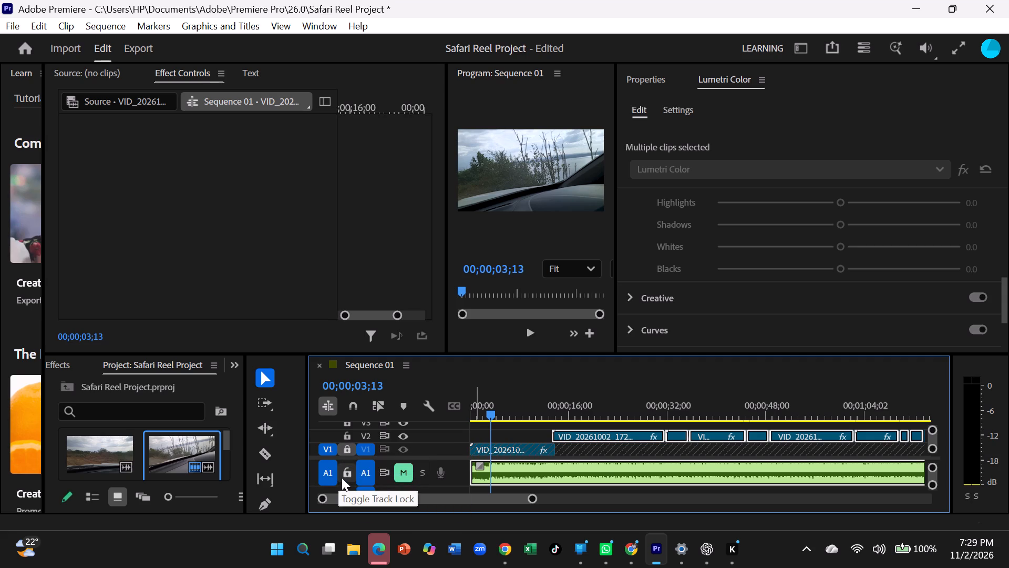
click(343, 476)
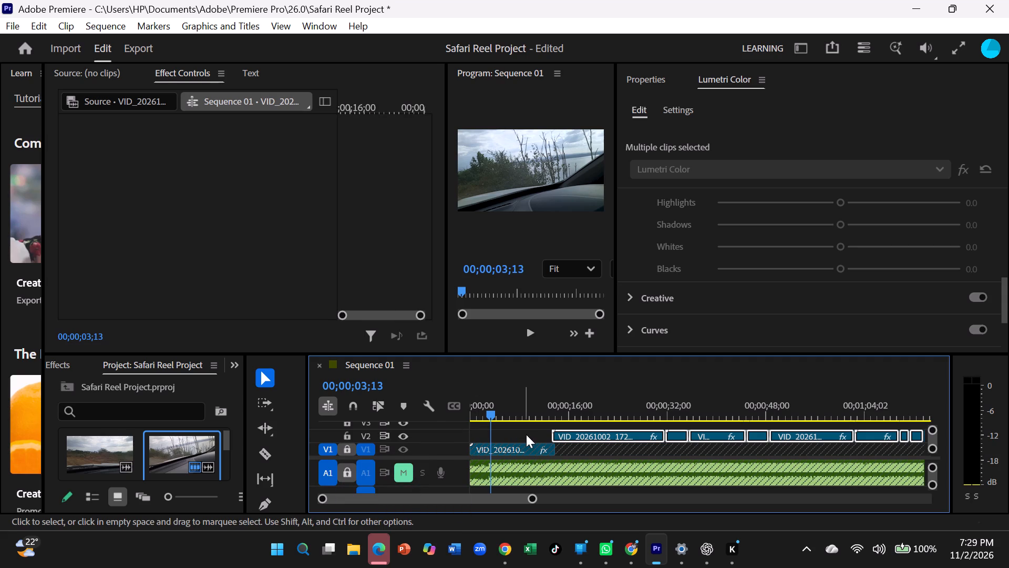
key(a)
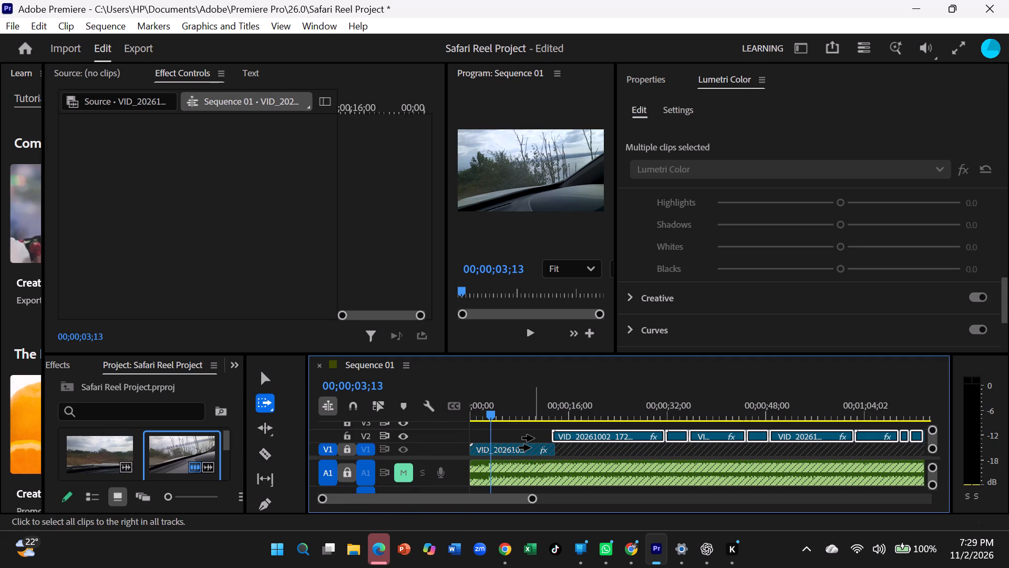
drag(566, 427, 568, 427)
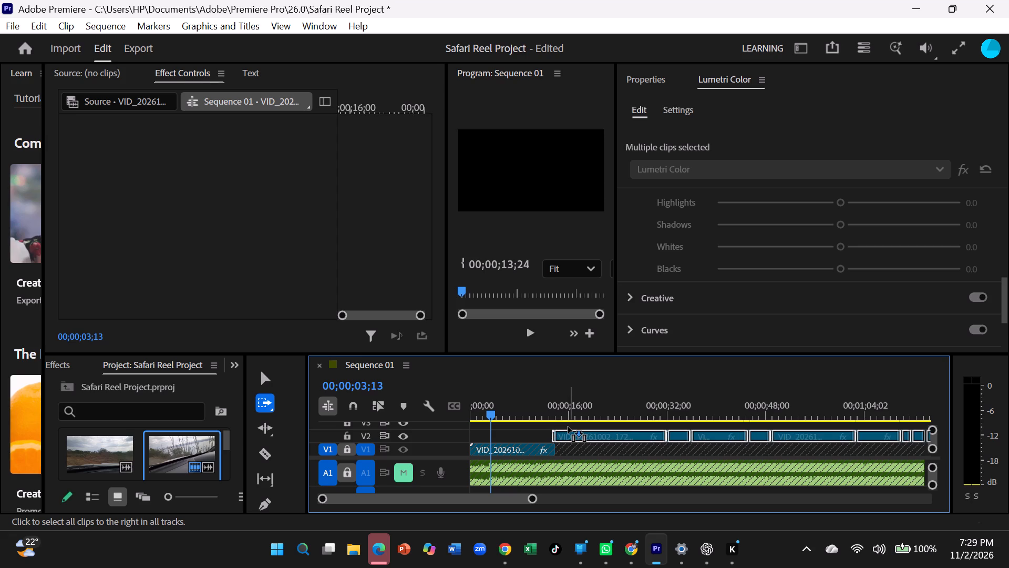
drag(568, 427, 572, 430)
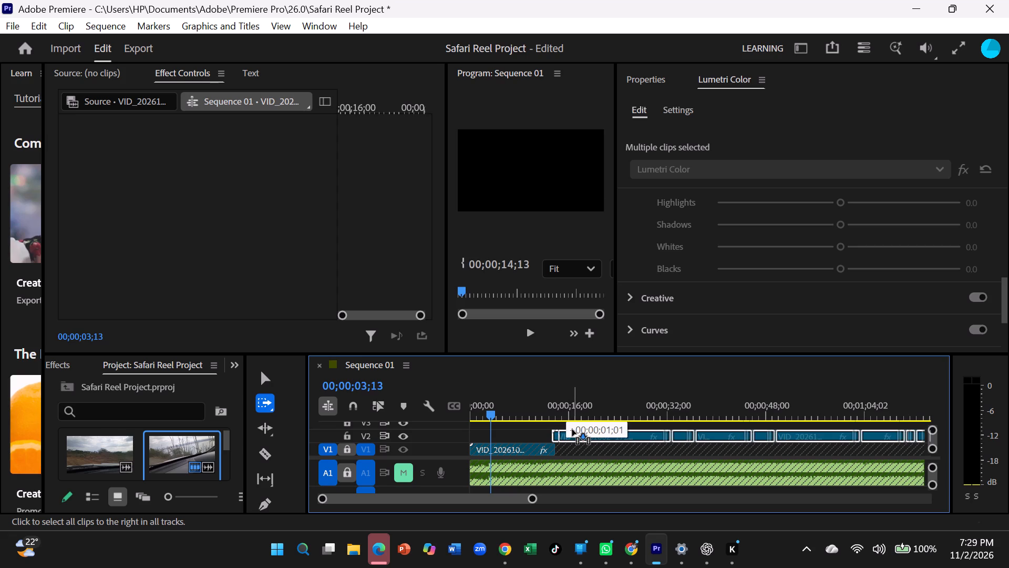
drag(572, 430, 568, 431)
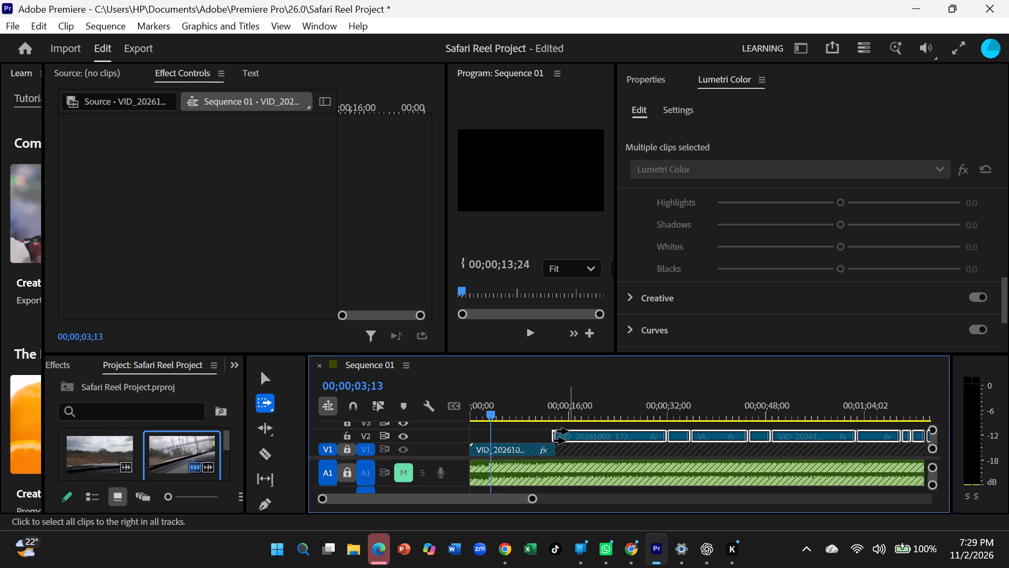
Move the playhead back to 00;00;01;16 and unlock tracks A1 and V1.
drag(488, 415, 480, 420)
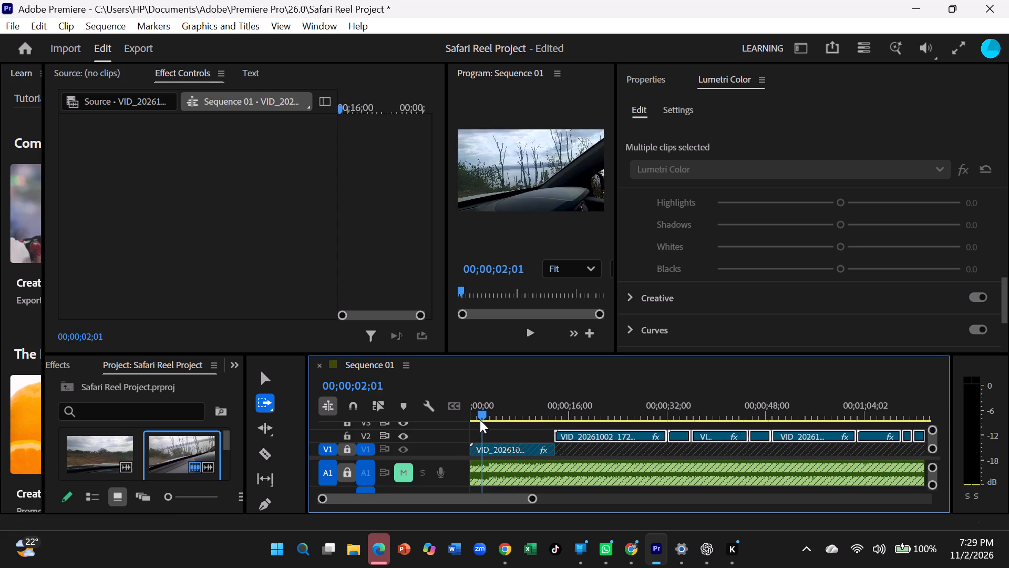
drag(480, 420, 477, 422)
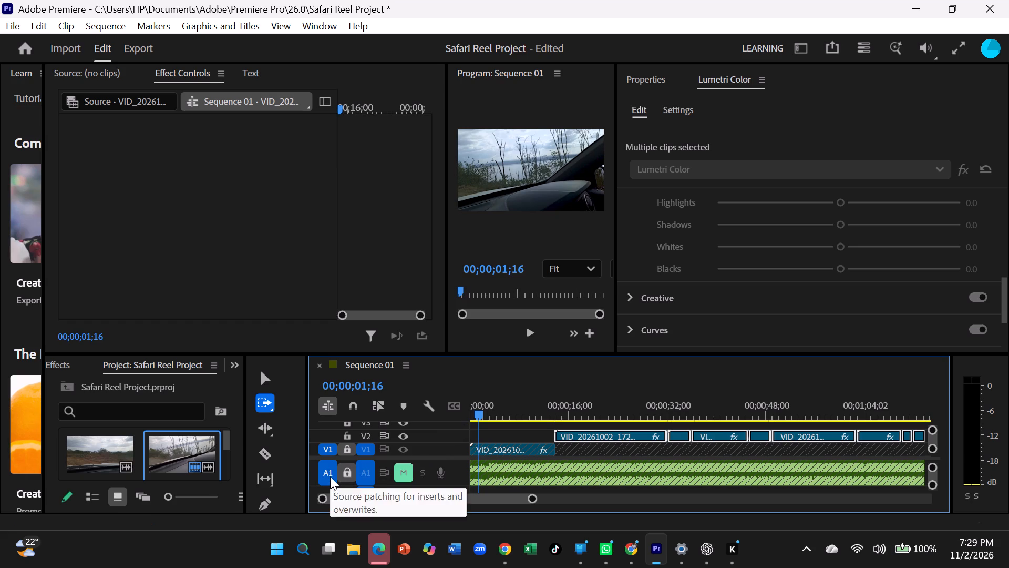
click(330, 476)
click(326, 474)
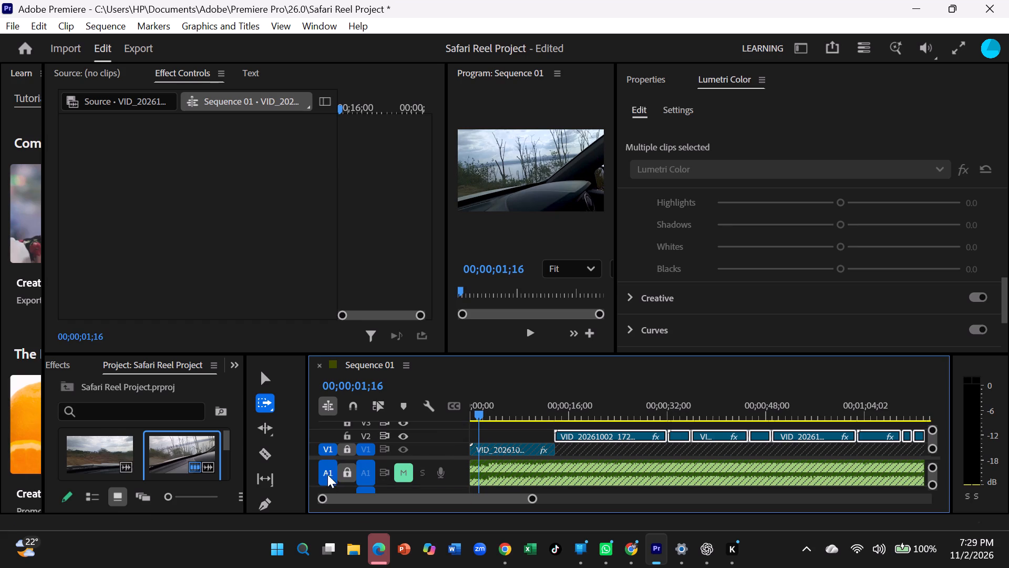
click(349, 470)
click(344, 447)
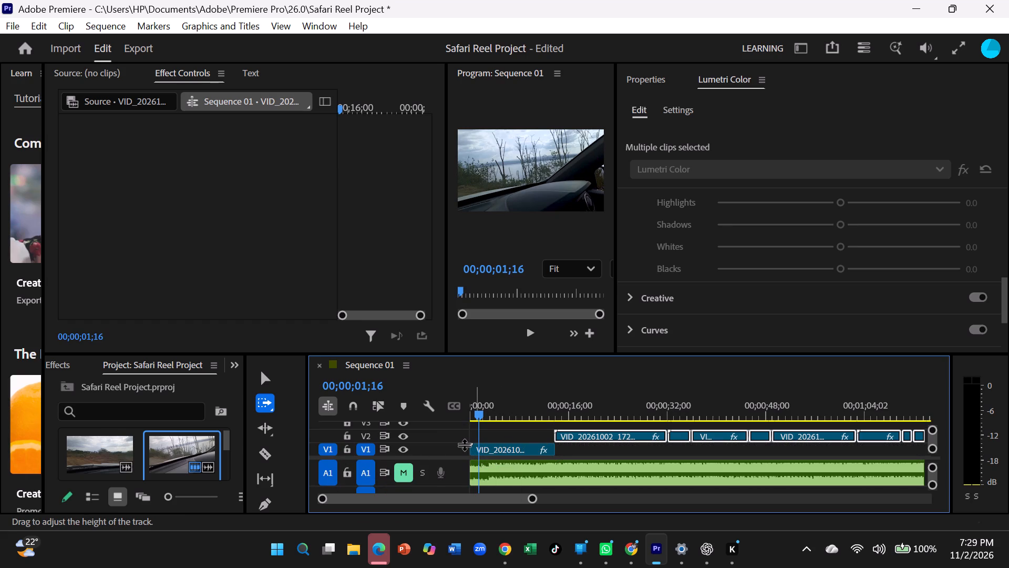
Move the graded opening clip from V1 up to V2, keeping its start at 00;00;00;00, and deselect it.
key(a)
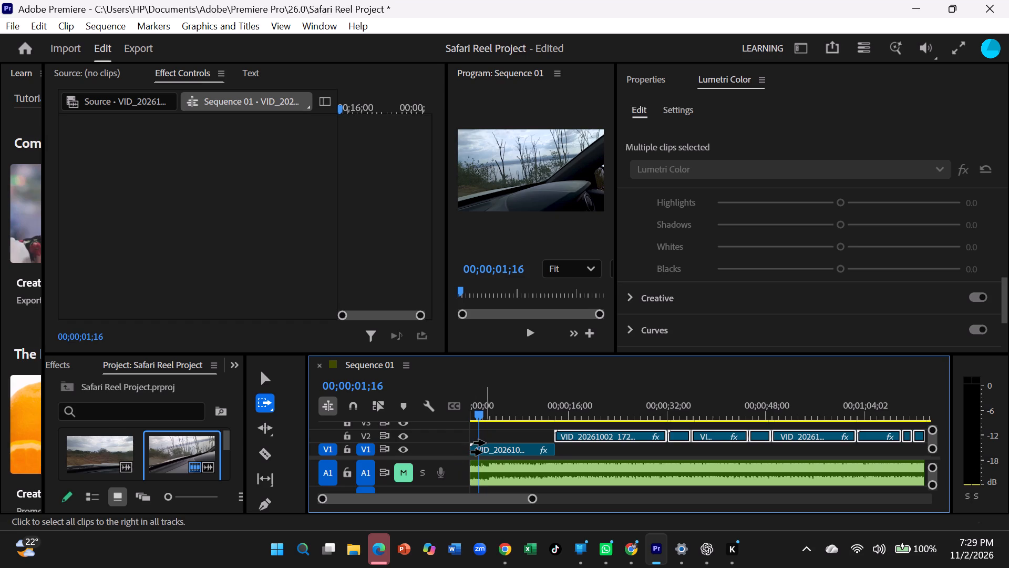
key(v)
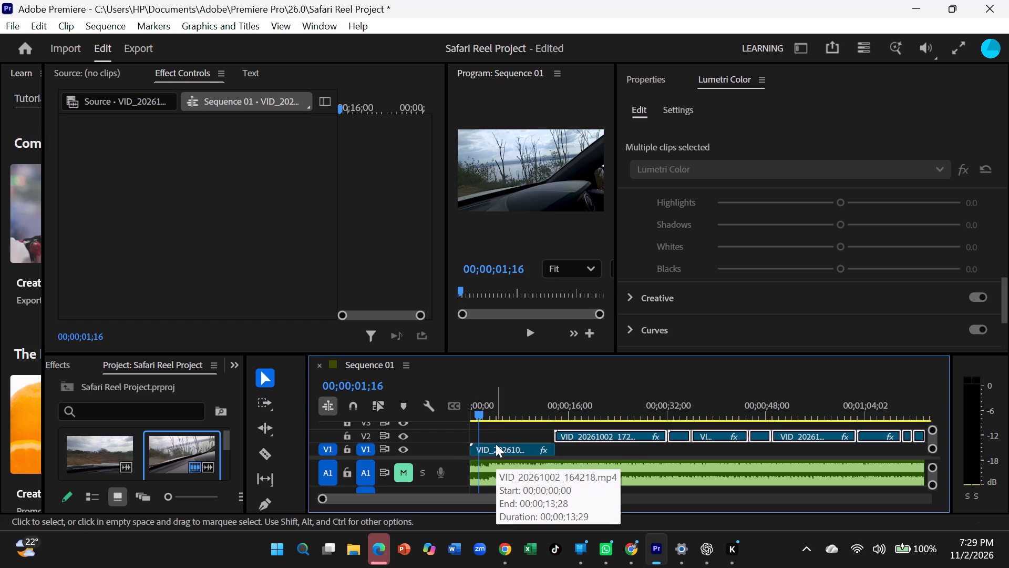
drag(504, 451, 500, 444)
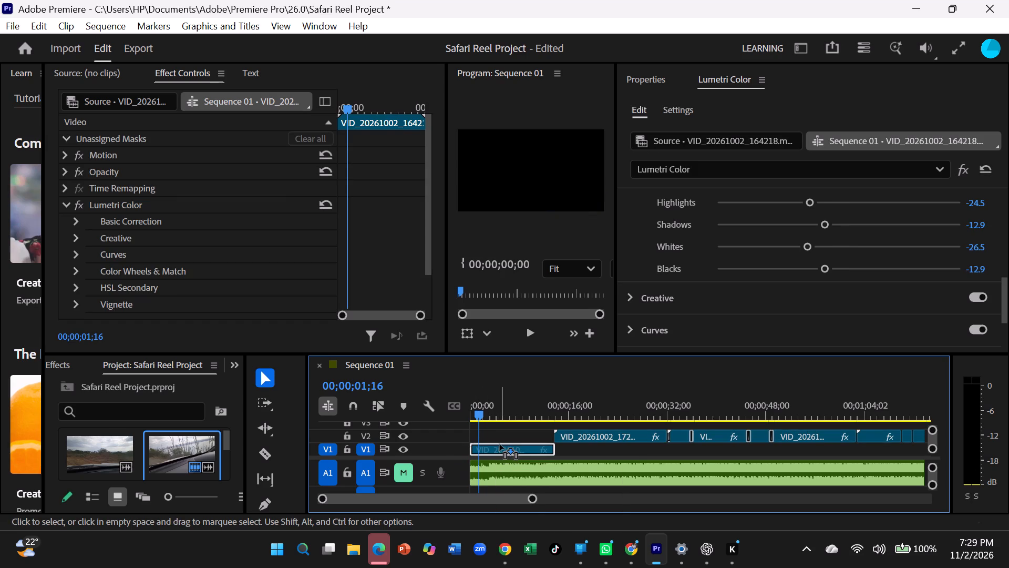
drag(500, 444, 500, 441)
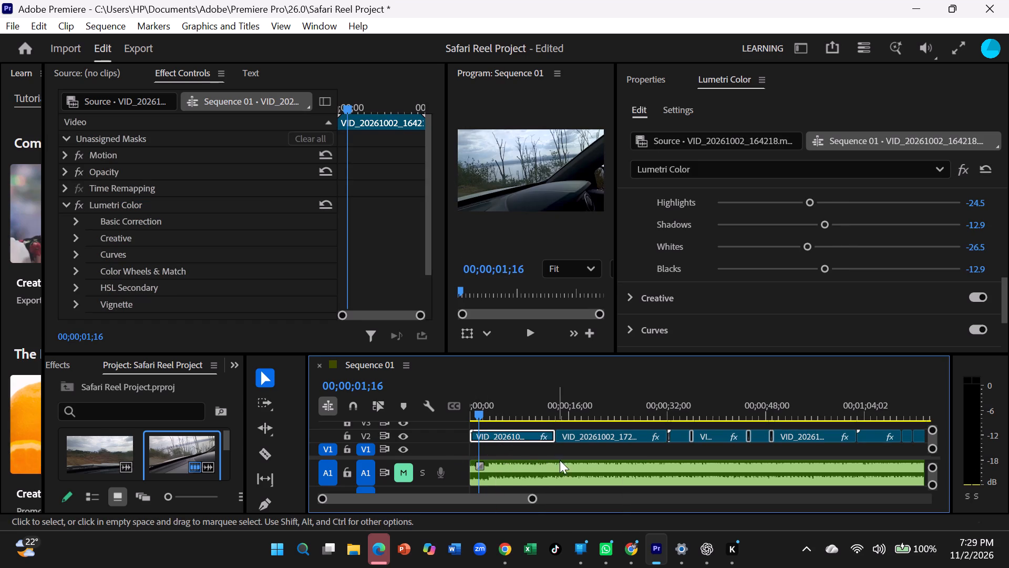
click(568, 454)
Play Sequence 01 from its start to preview the opening clip on V2.
drag(482, 416, 481, 418)
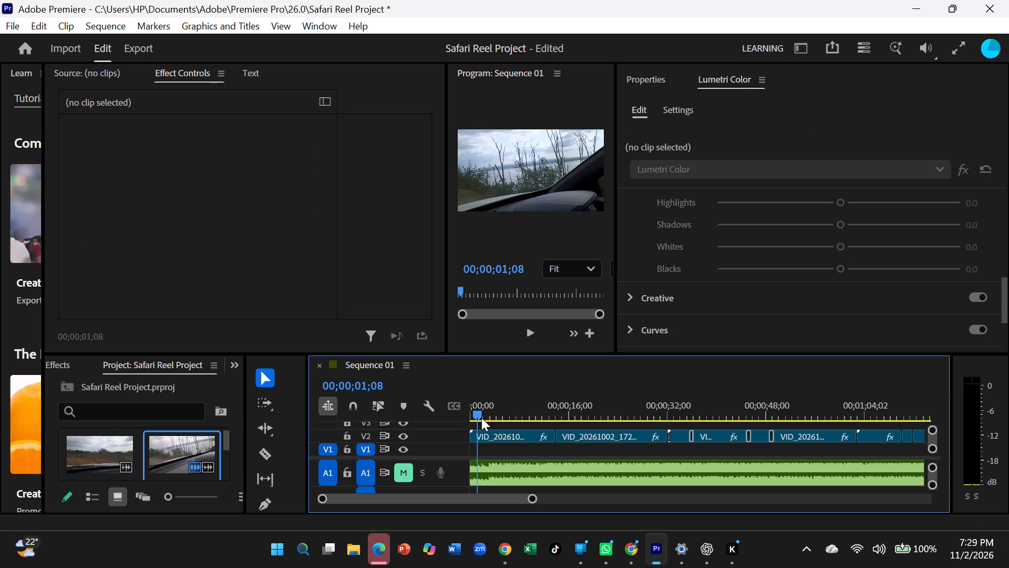
drag(481, 418, 462, 422)
click(524, 335)
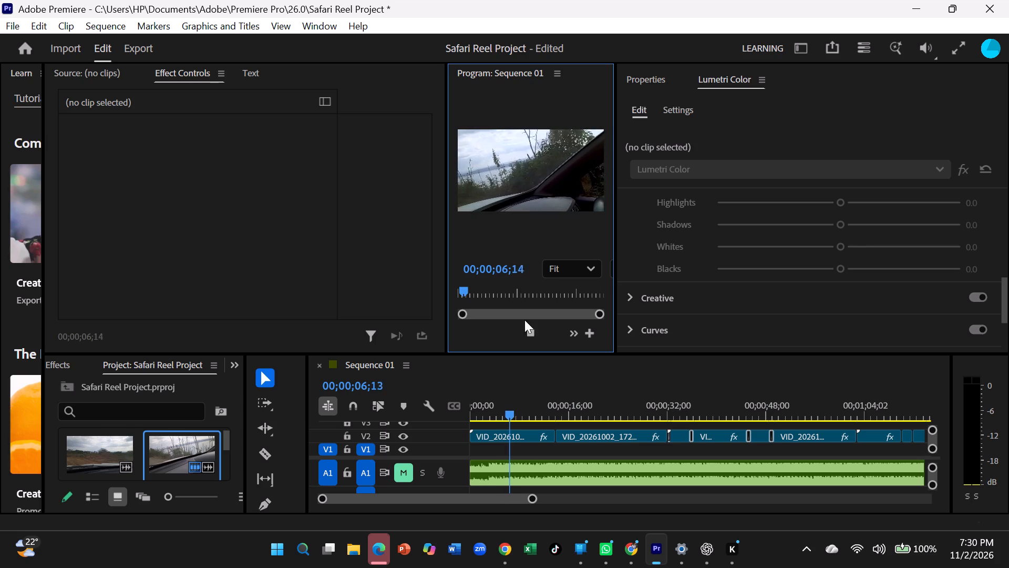
Widen the Program monitor into the Lumetri Color area to enlarge the preview while the sequence plays.
click(613, 196)
drag(616, 195, 745, 200)
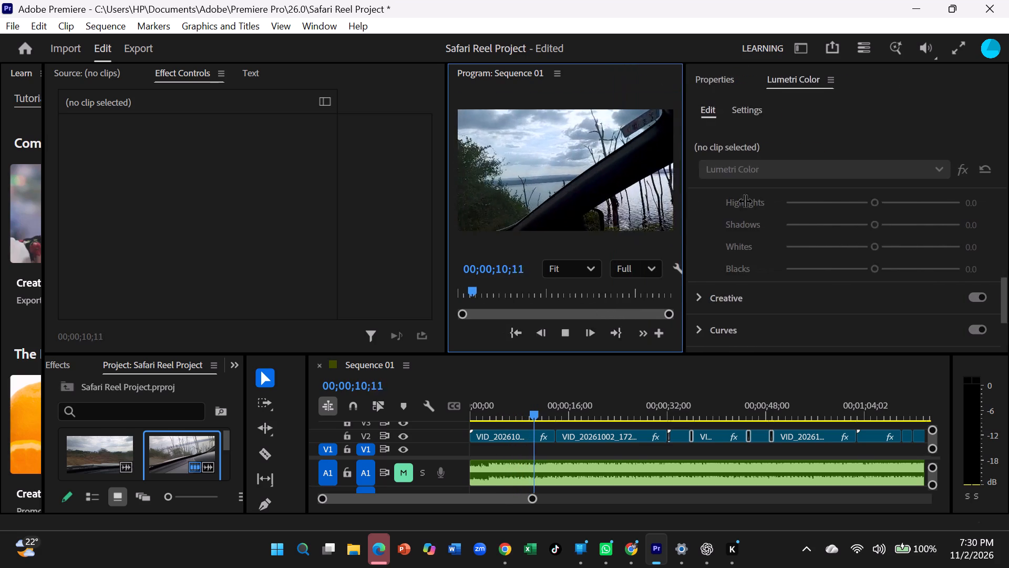
drag(745, 200, 889, 203)
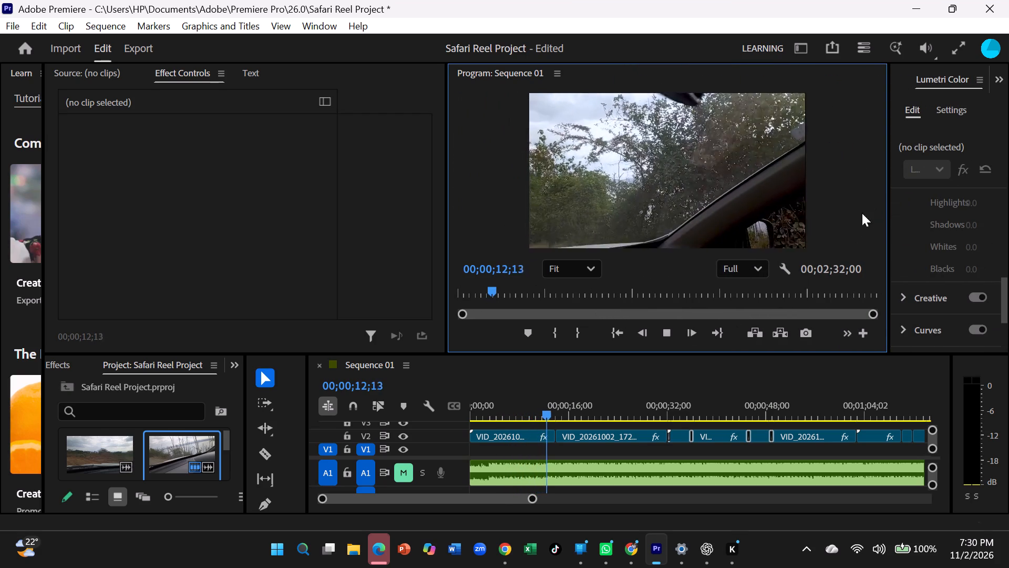
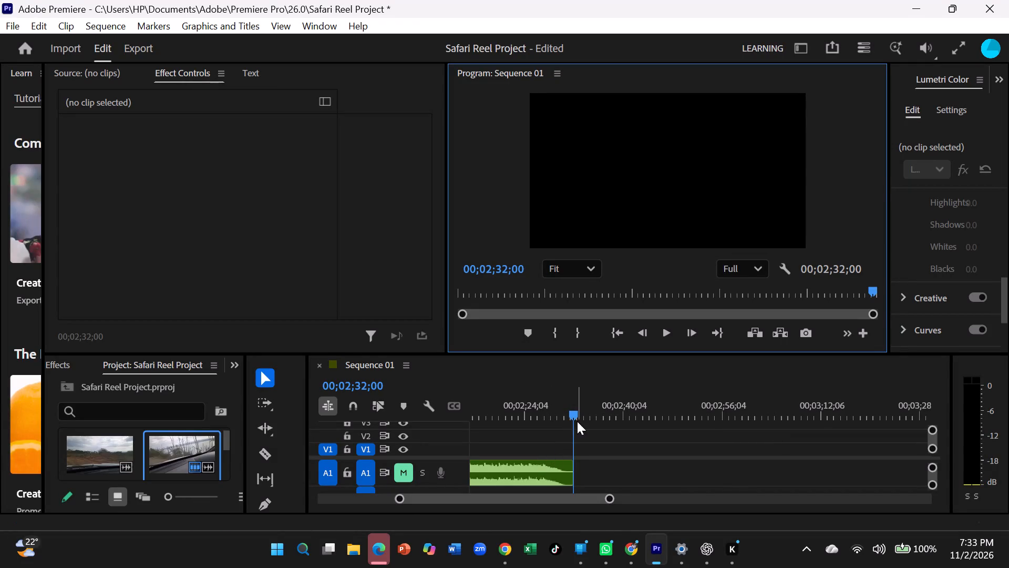
Return the playhead from the sequence's end to its start at 00;00;00;00.
drag(576, 415, 392, 465)
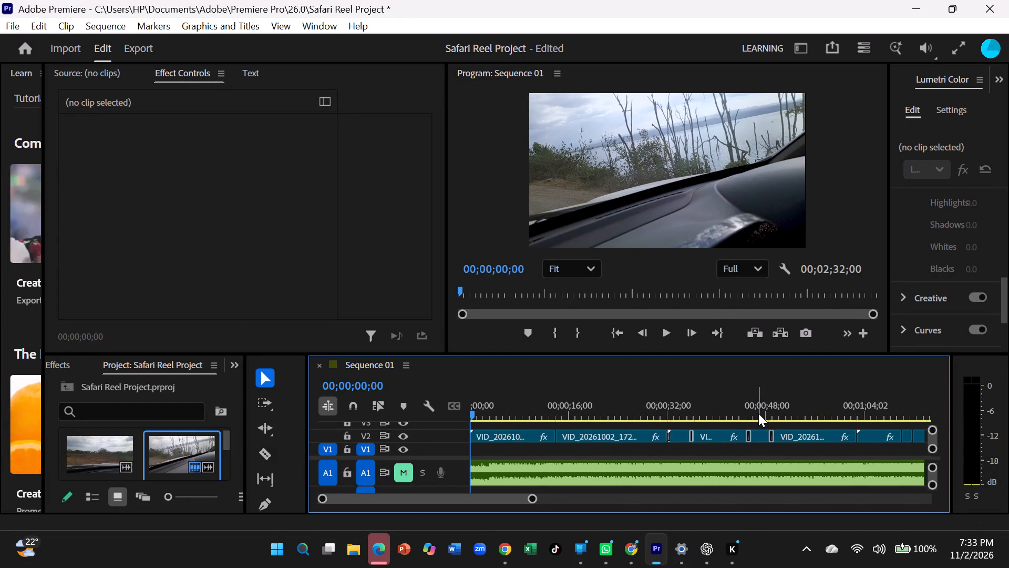
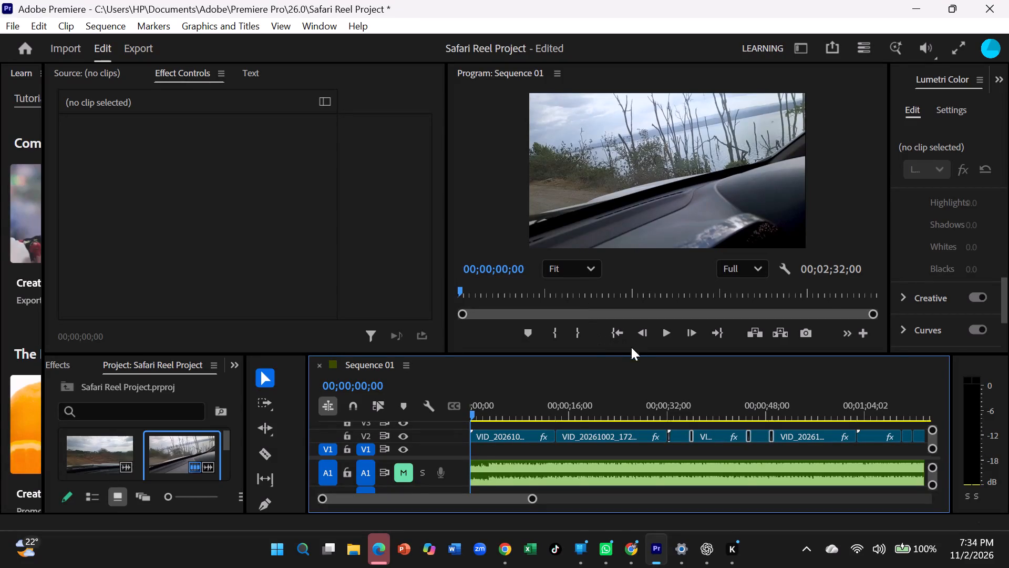
Play Sequence 01 from its start and stop at about 00;00;15;13 to review the first clips.
scroll(575, 418, up, 4)
key(Home)
key(space)
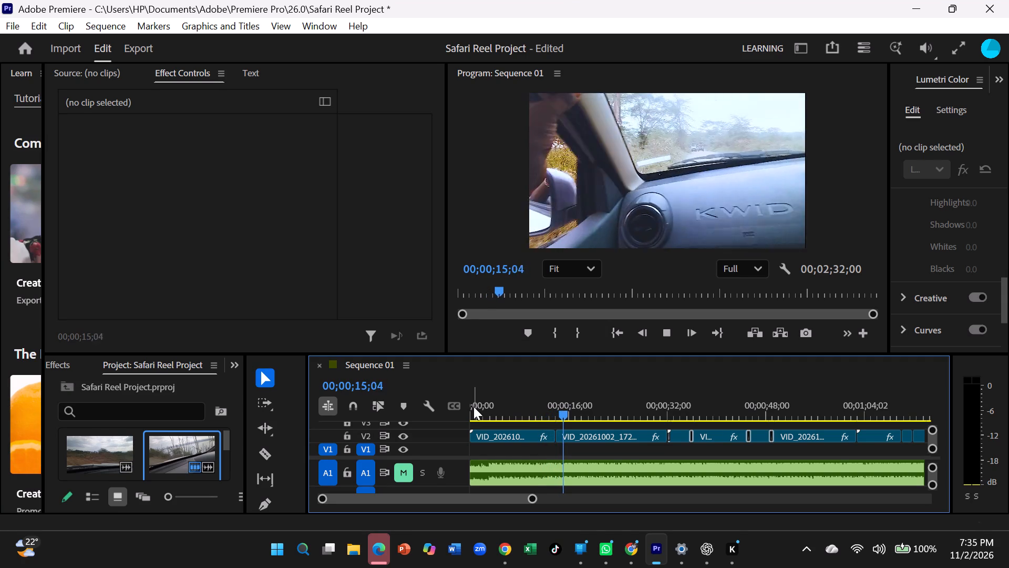
key(space)
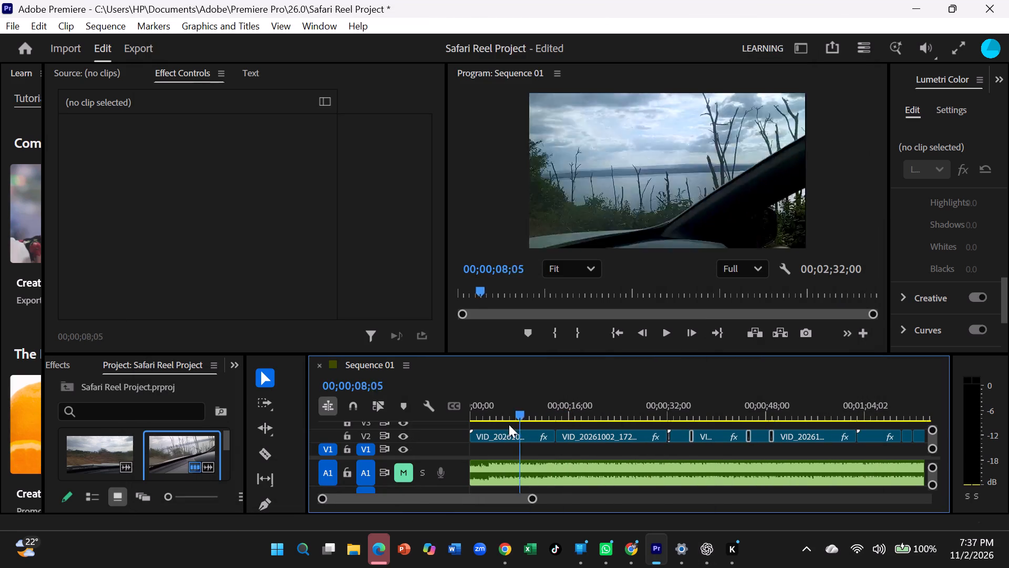
drag(509, 424, 461, 434)
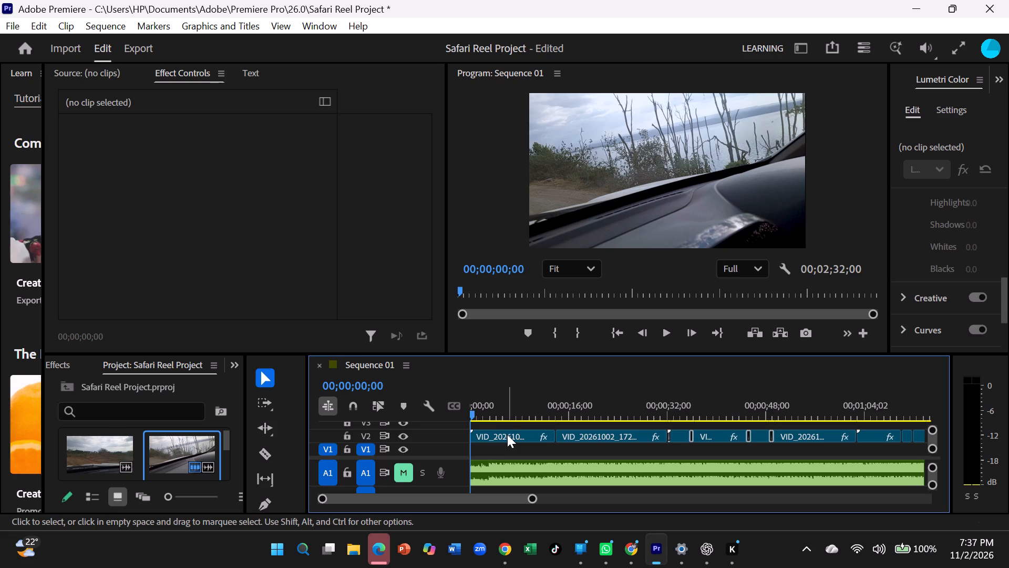
Select all the video clips and the music clip in Sequence 01.
key(ctrl+a)
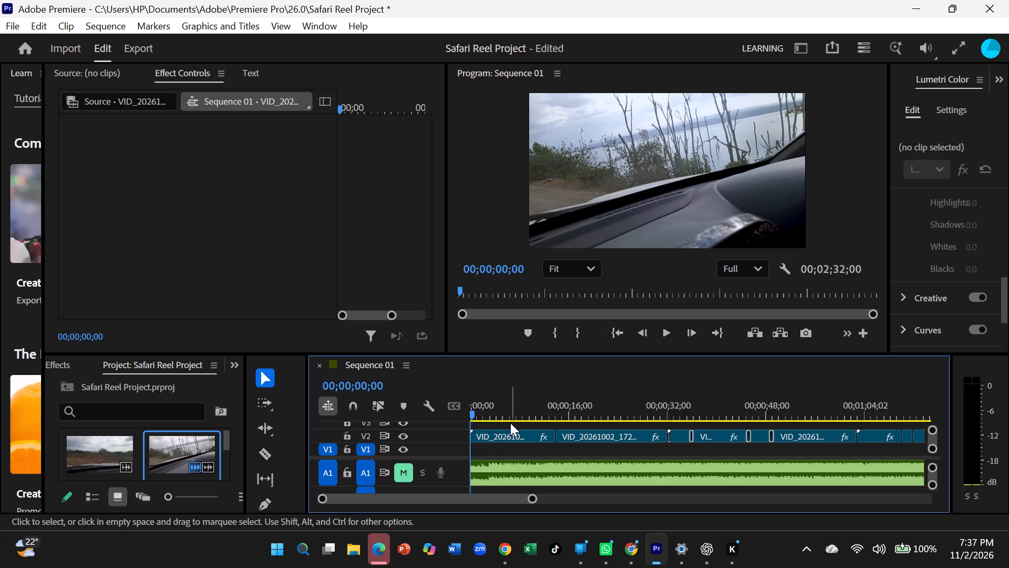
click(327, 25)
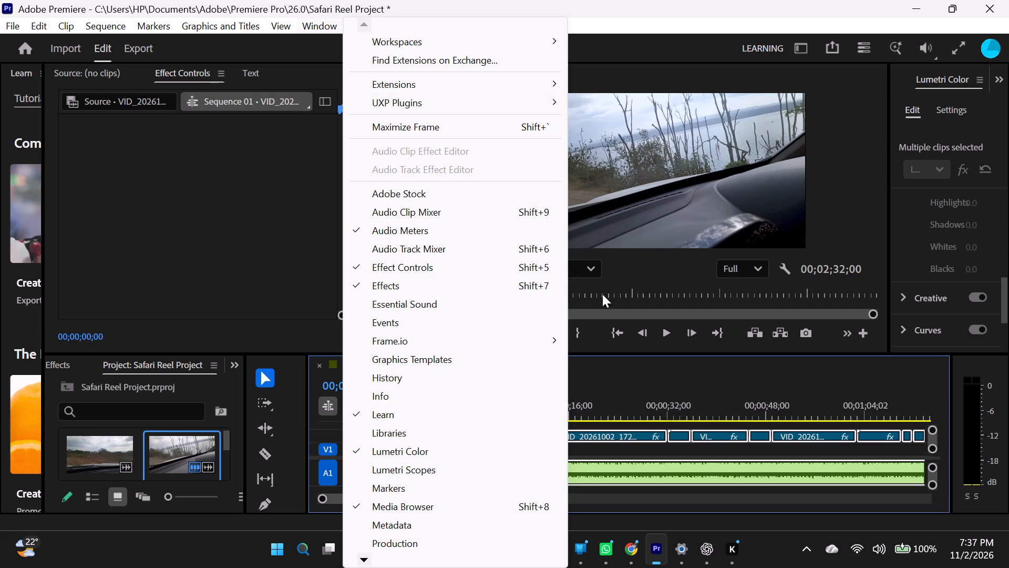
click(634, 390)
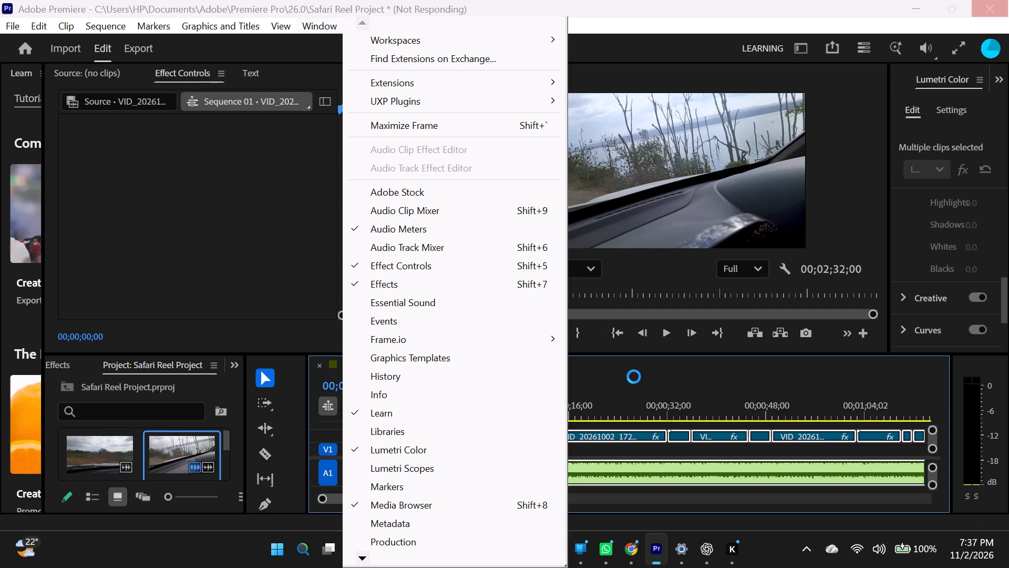
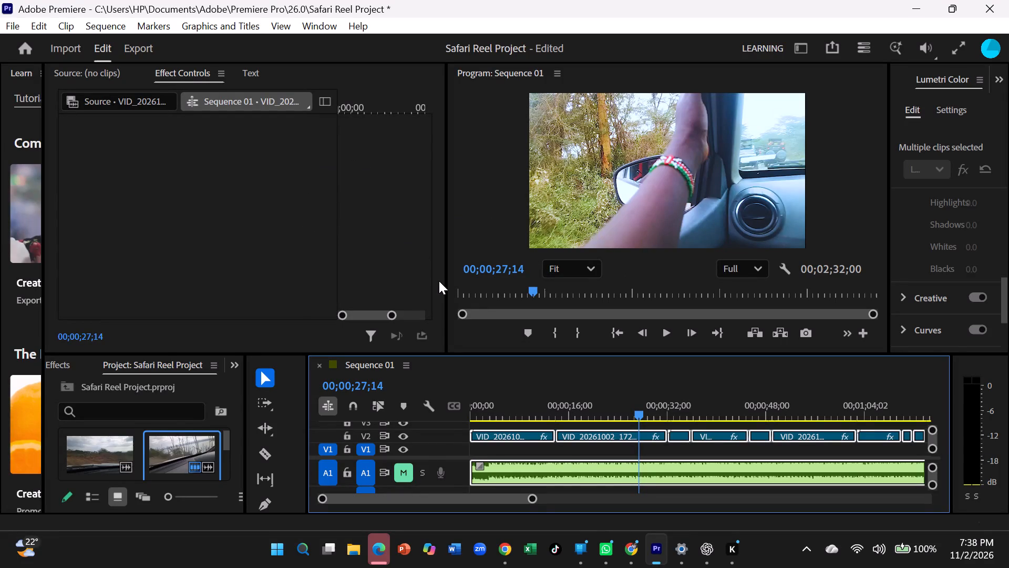
click(325, 24)
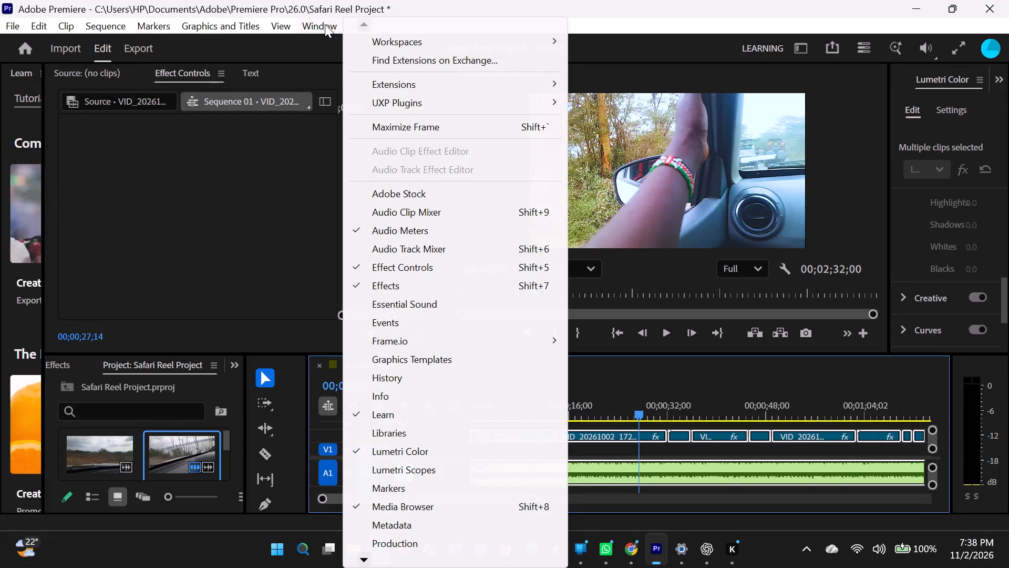
click(500, 283)
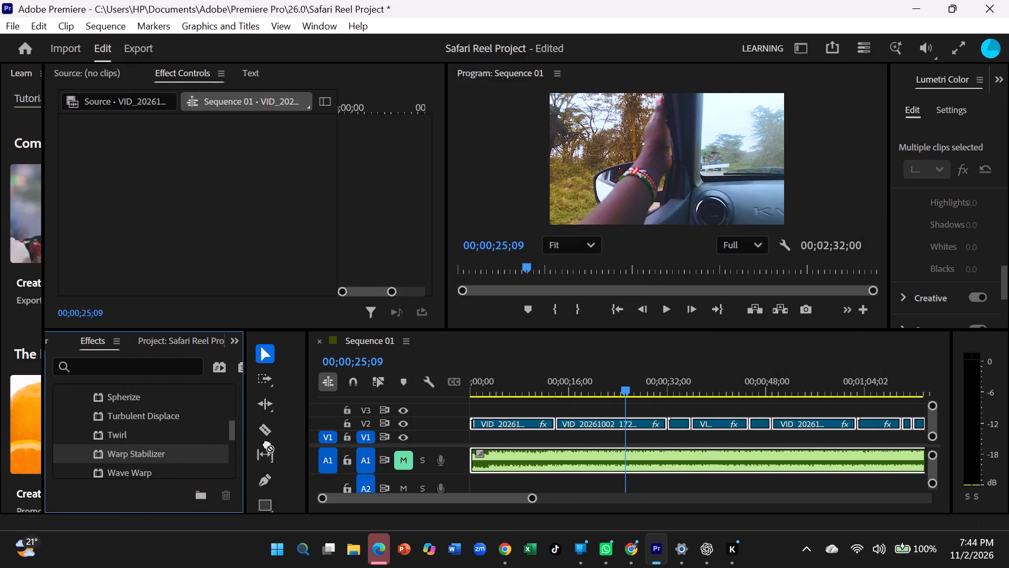
drag(267, 443, 488, 424)
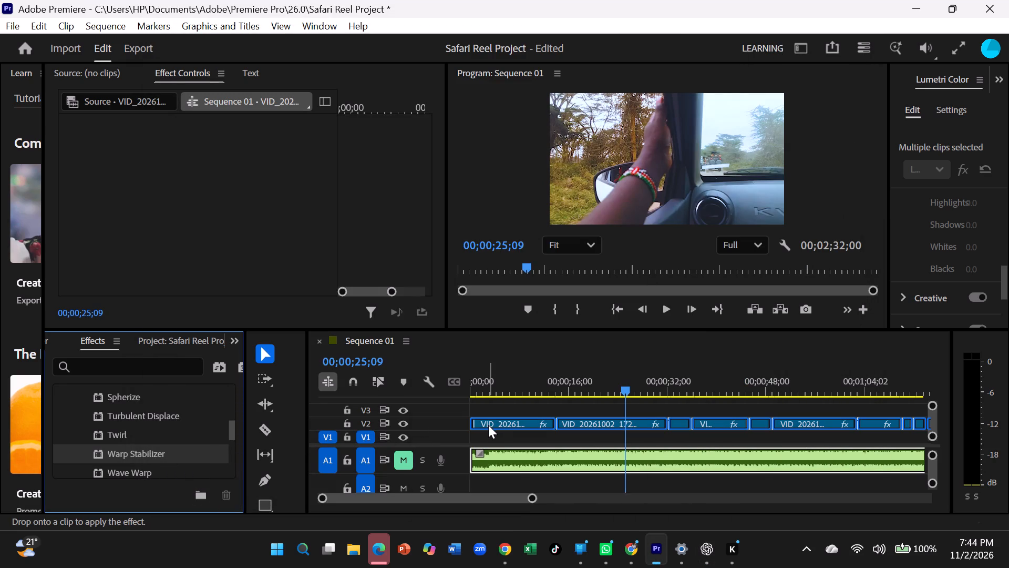
Play the opening of the sequence from 00;00;00;00 to check the Warp Stabilizer effect on the first clip.
drag(626, 384, 397, 451)
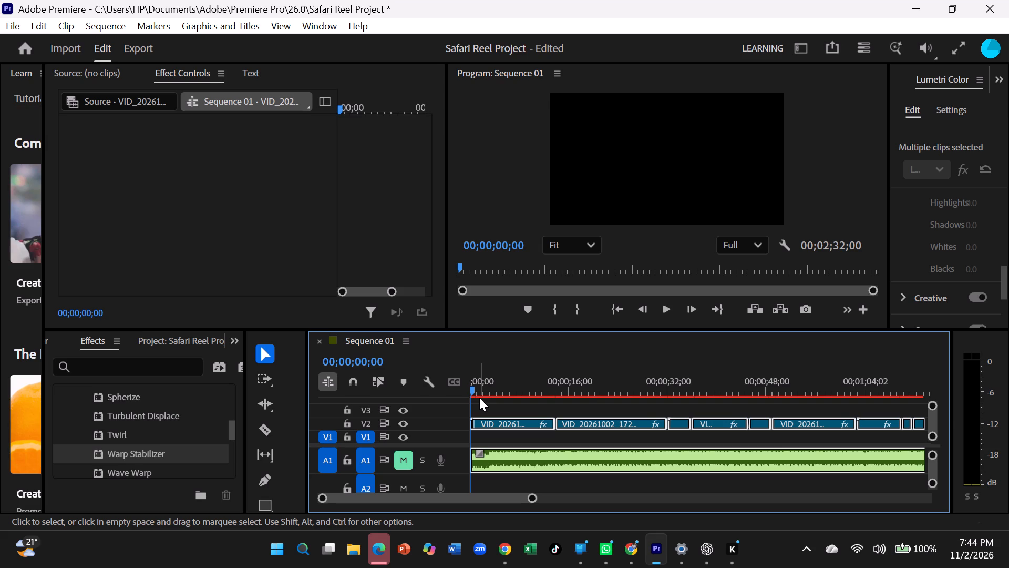
click(665, 311)
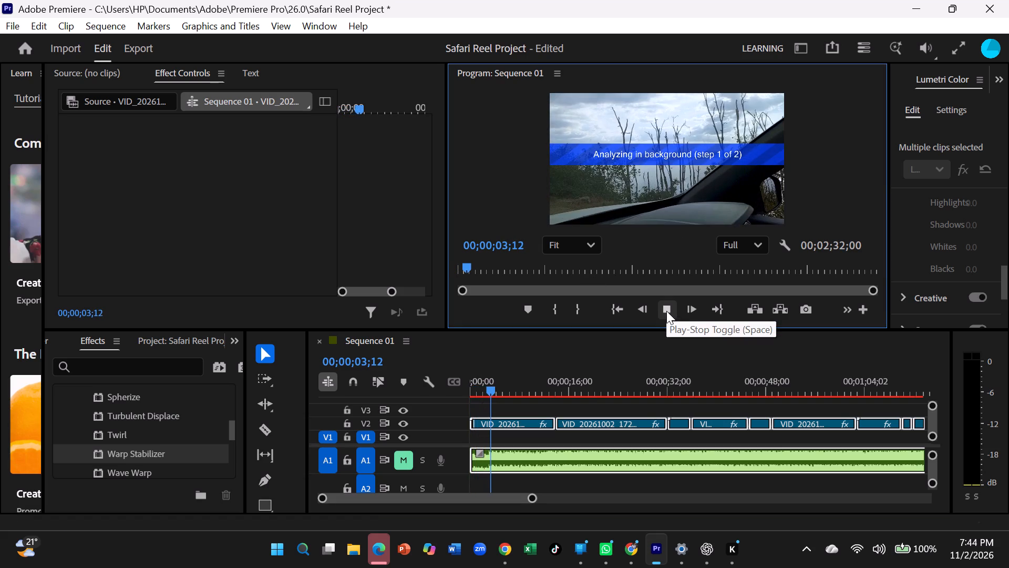
click(666, 311)
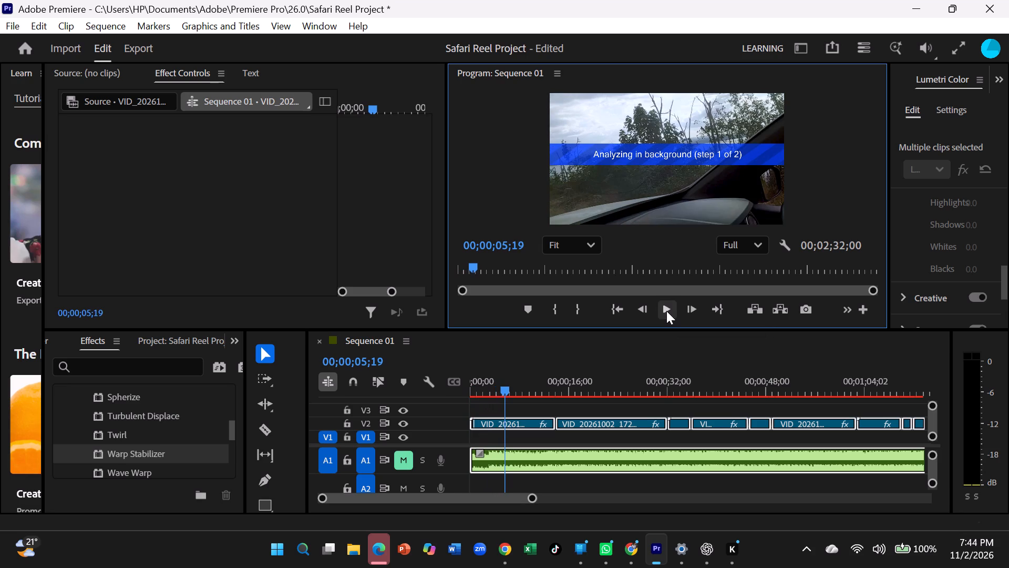
Undo applying Warp Stabilizer to all the selected V2 clips at once and clear the clip selection.
key(ctrl+z)
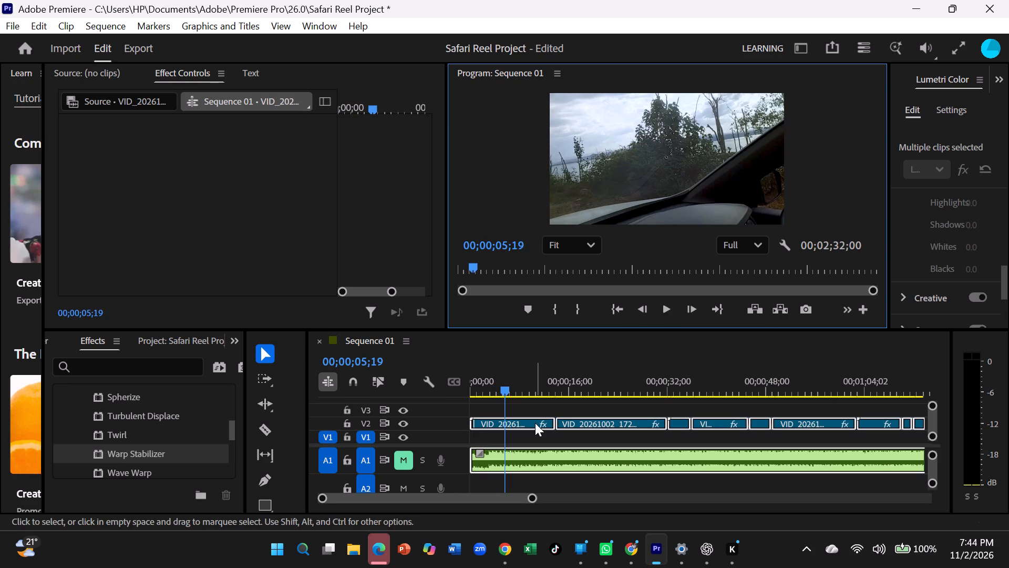
key(ctrl+d)
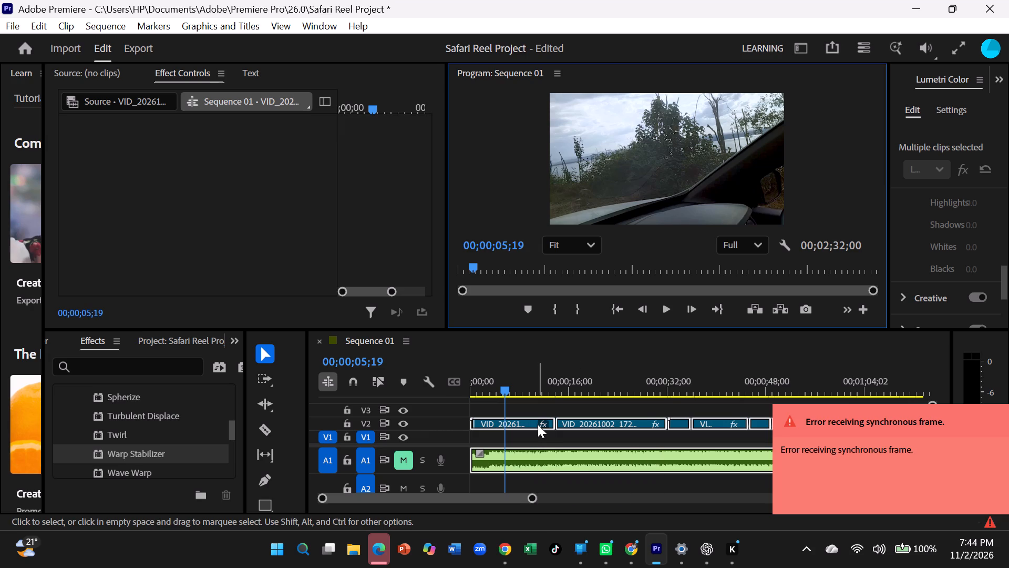
click(538, 424)
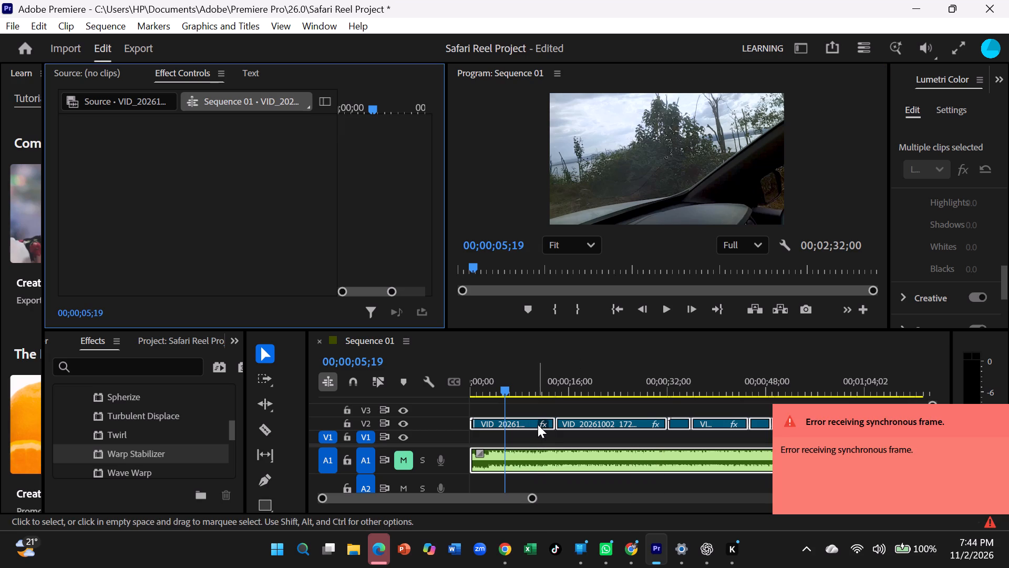
click(555, 409)
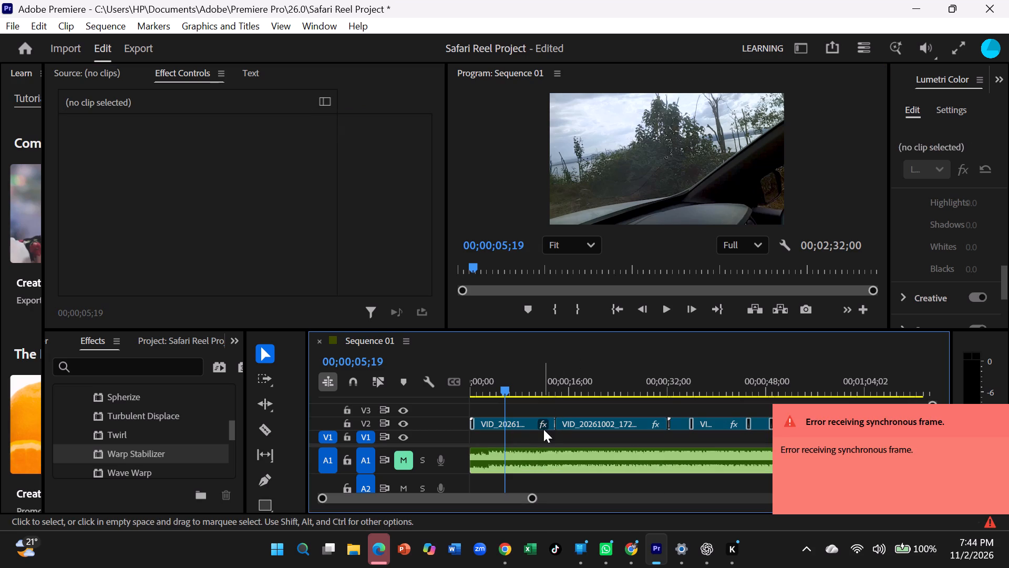
Apply the Warp Stabilizer effect individually to the first and second clips on V2, with the playhead returned to the sequence start.
click(521, 420)
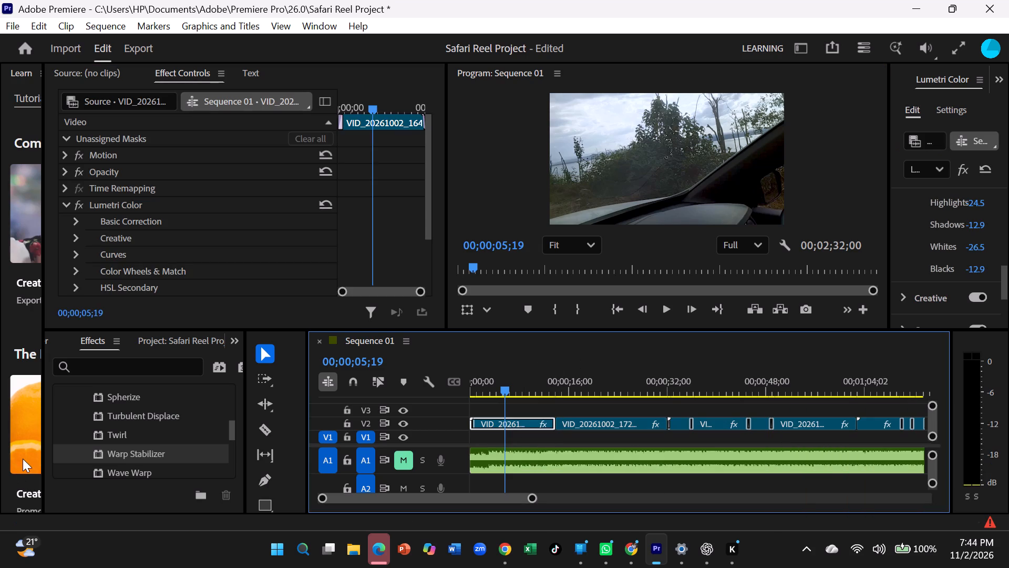
drag(129, 456, 483, 440)
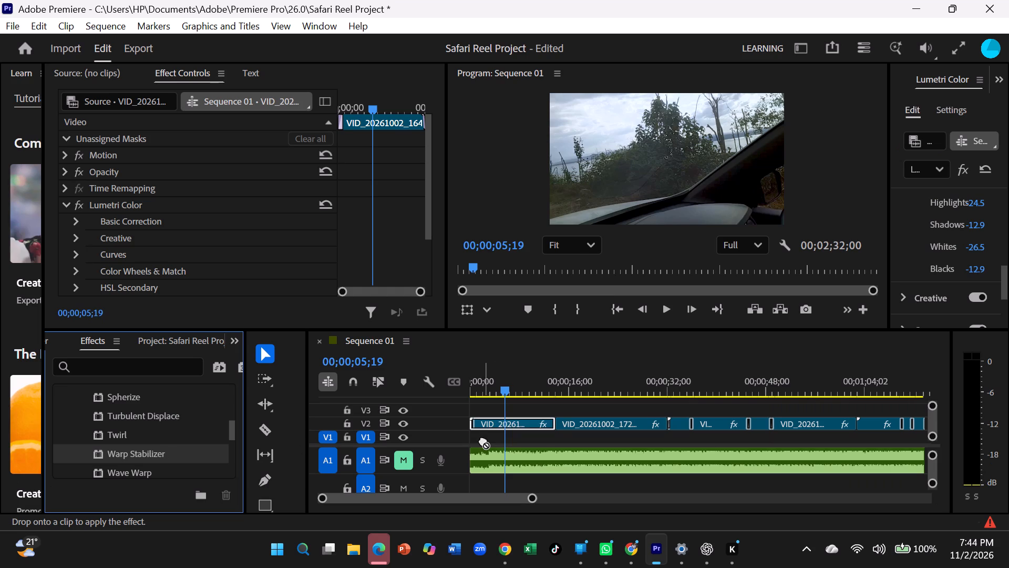
drag(483, 440, 495, 423)
drag(508, 389, 468, 404)
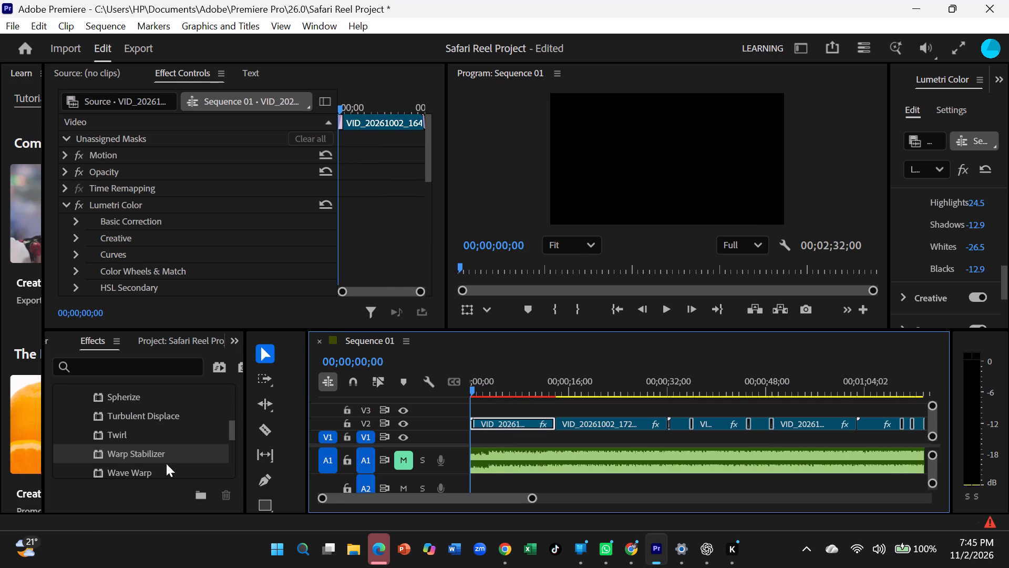
drag(168, 451, 538, 429)
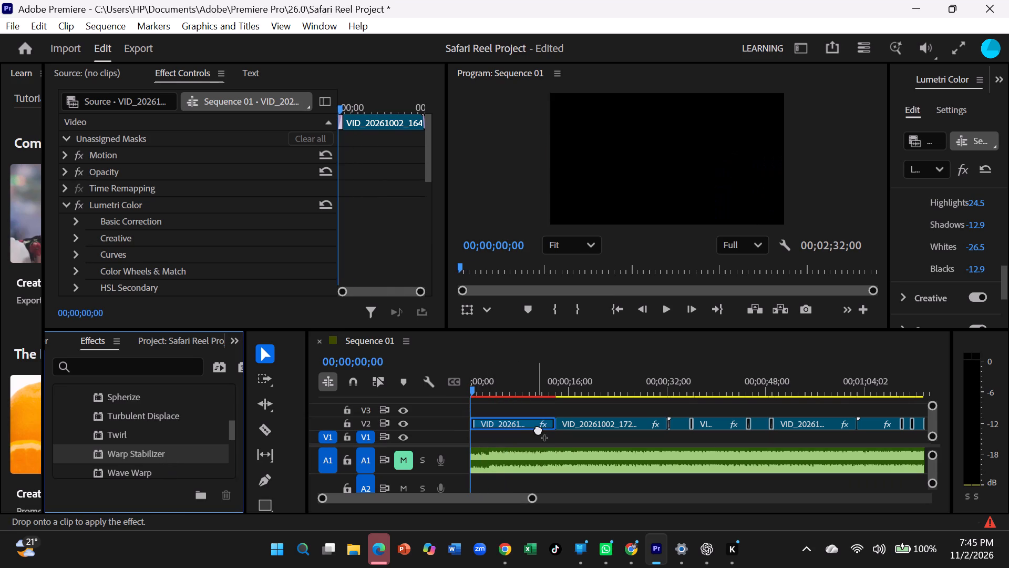
drag(538, 429, 572, 420)
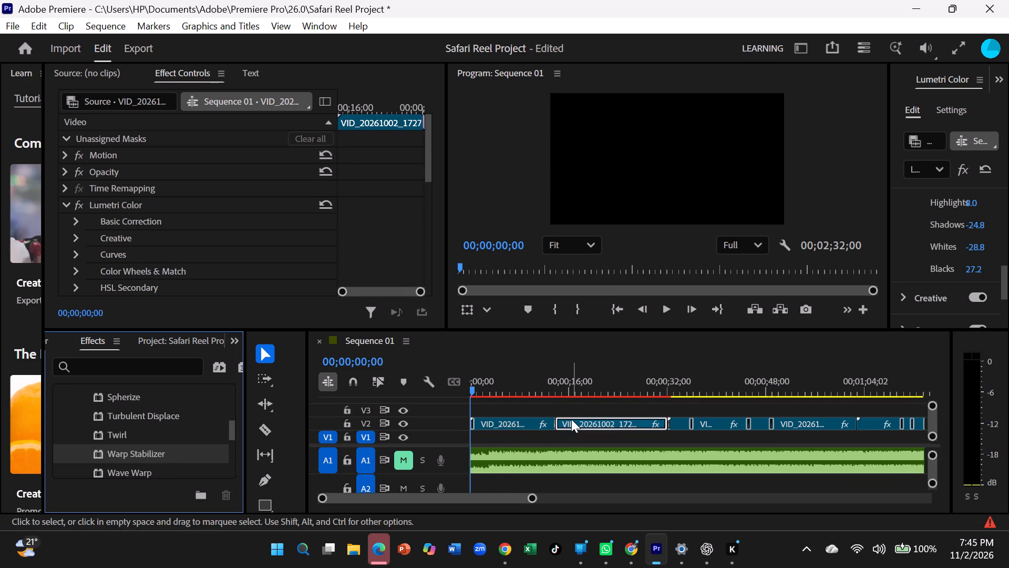
Play the first seconds of the sequence to check the stabilization on the opening clip.
click(669, 306)
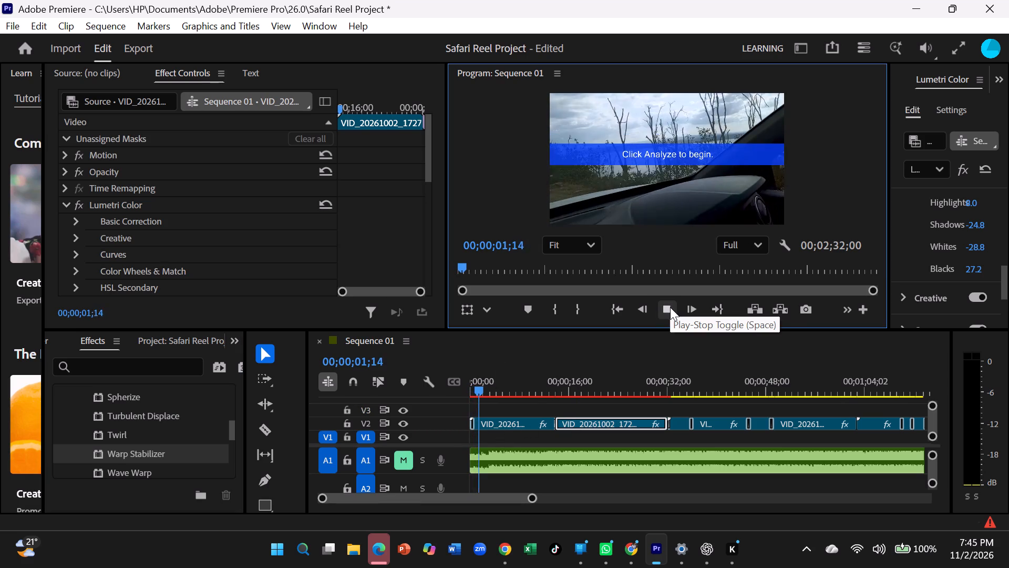
click(670, 307)
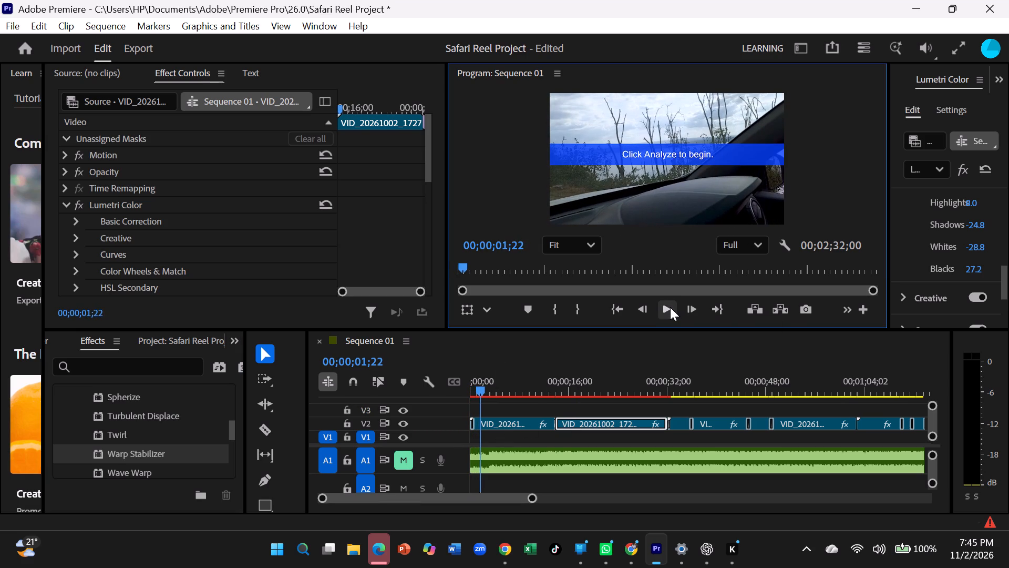
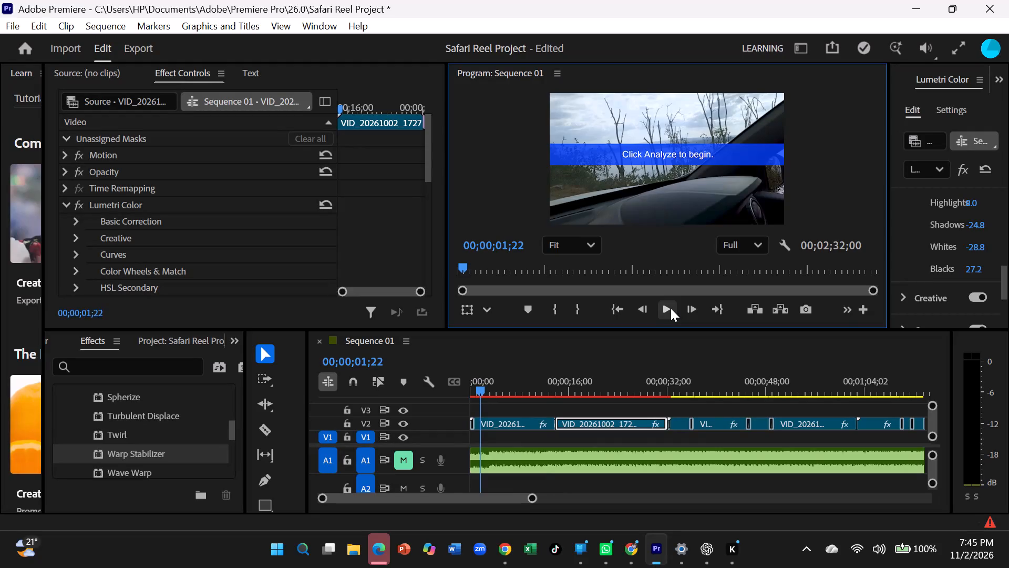
Play the sequence from 00;00;01;22 through the first two V2 clips to check their stabilization.
click(671, 308)
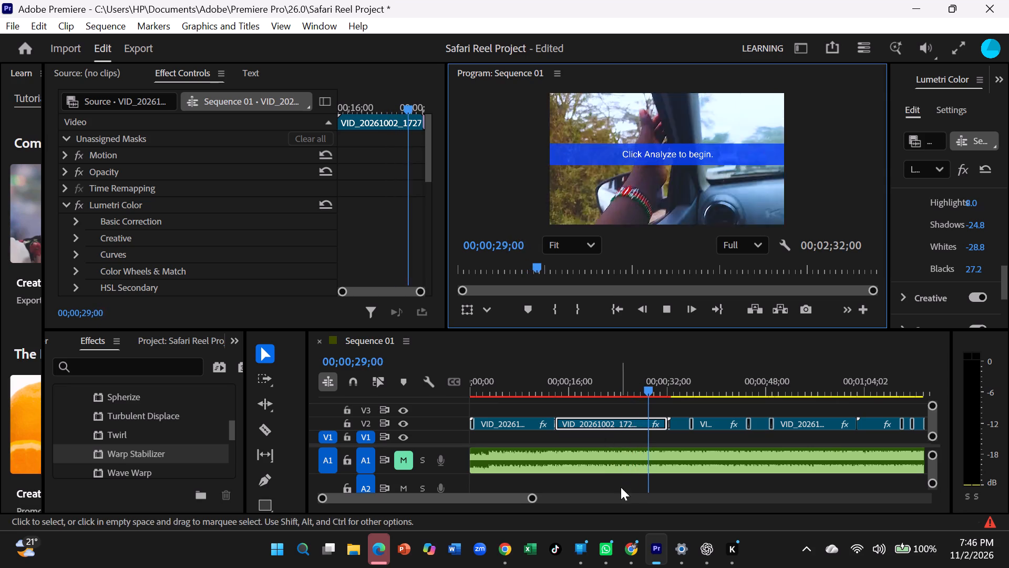
Disconnect the computer from the current open Wi-Fi network and reconnect to it with automatic connection enabled, closing the network settings.
click(852, 548)
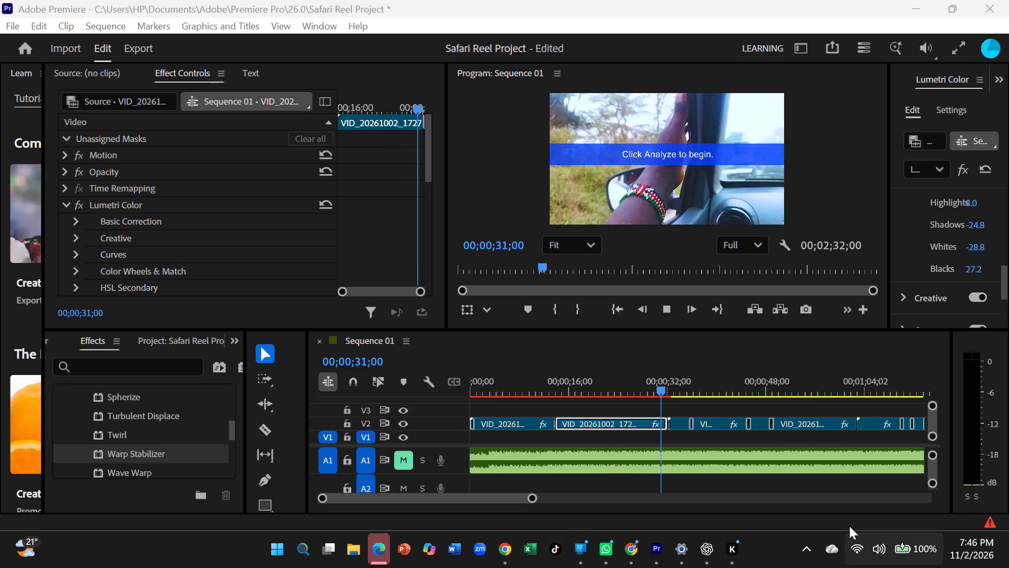
click(785, 262)
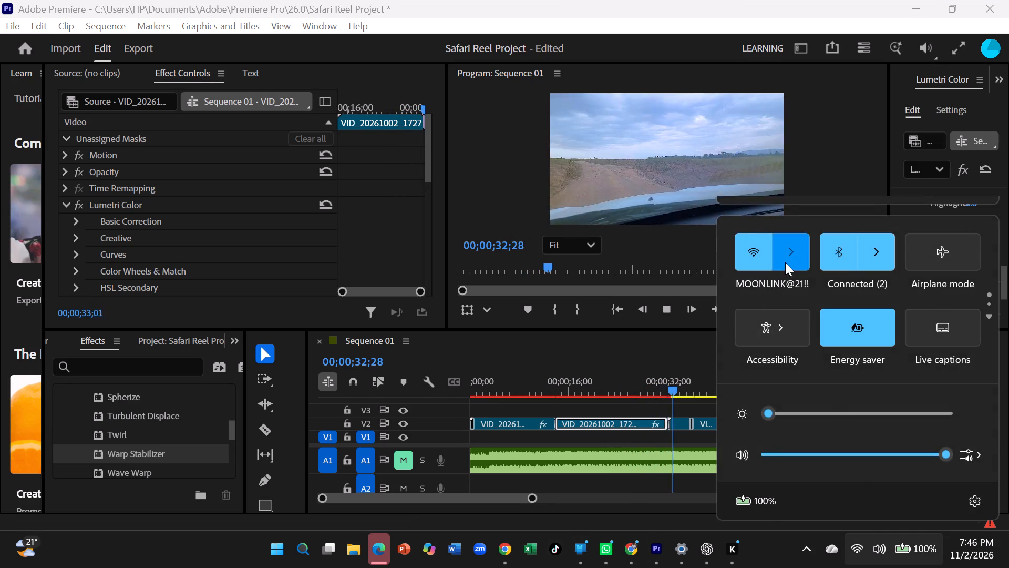
click(951, 305)
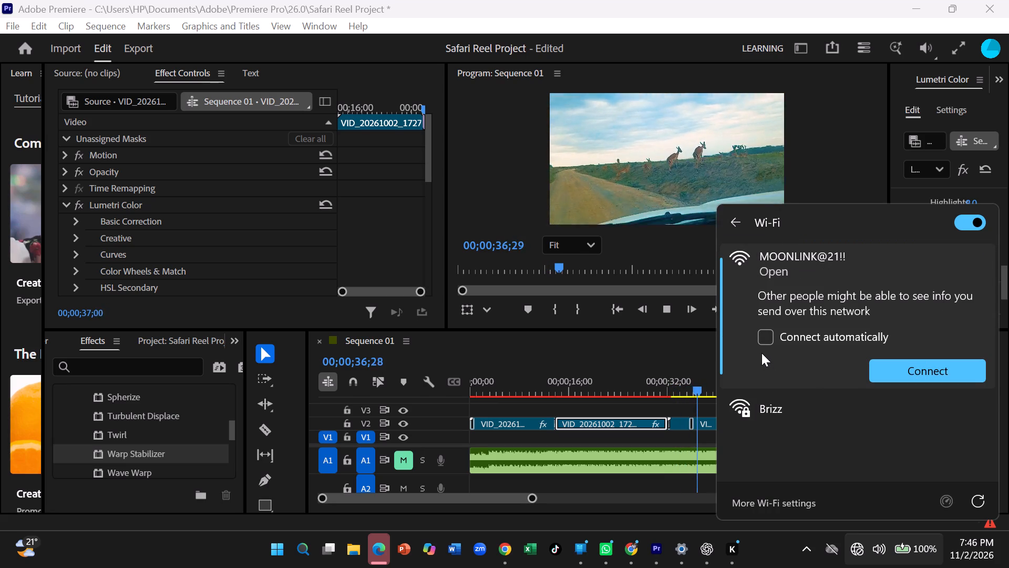
click(765, 340)
click(941, 371)
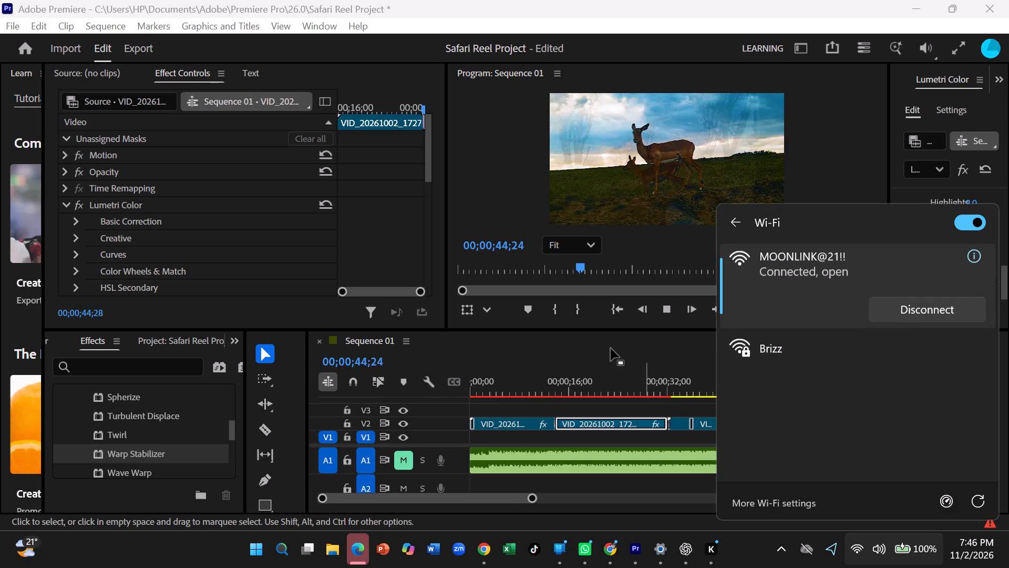
key(Home)
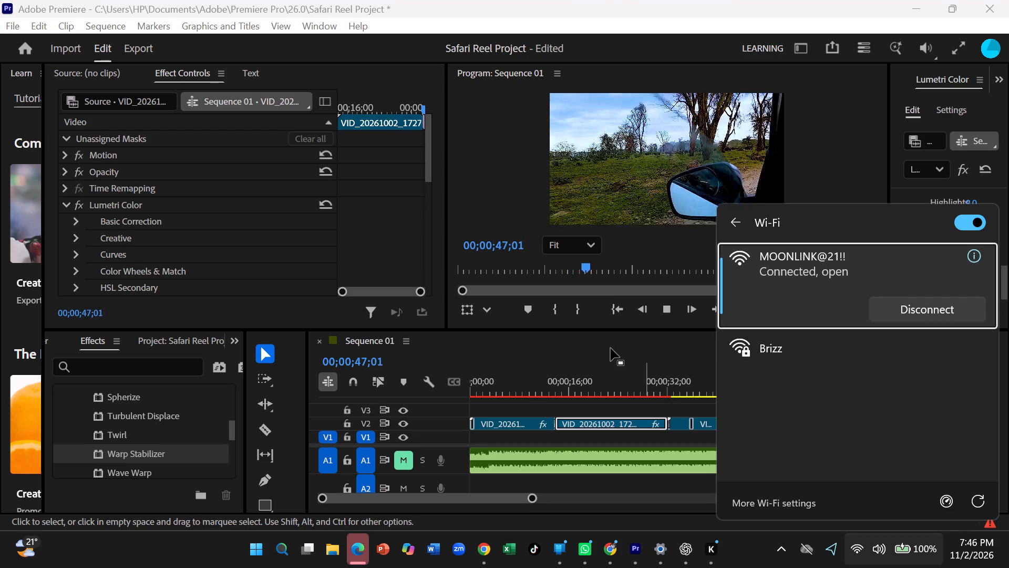
click(579, 205)
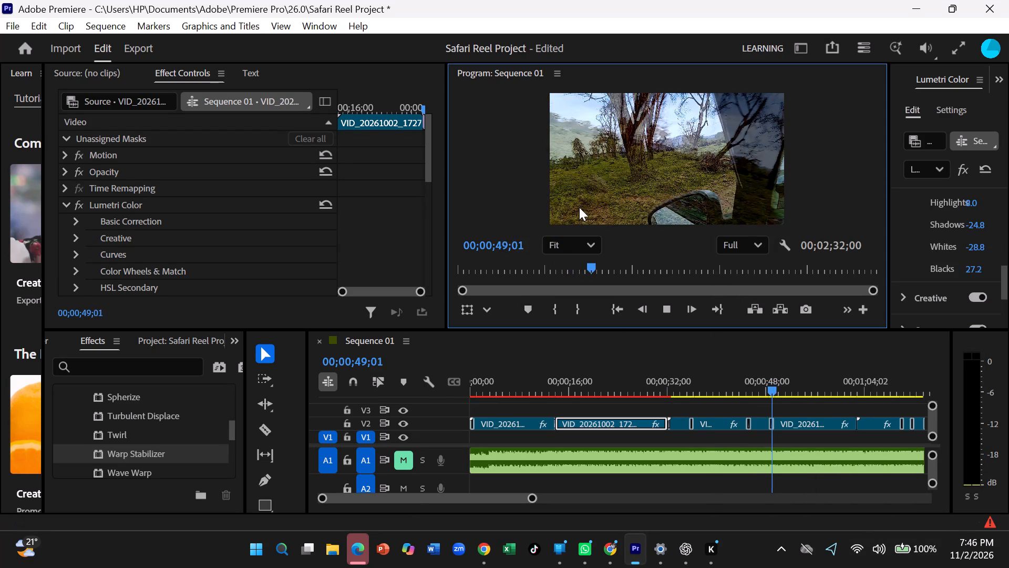
Replay the sequence from 00;00;00;00 into the second V2 clip to review the stabilization, and return the playhead to 00;00;02;24.
key(Home)
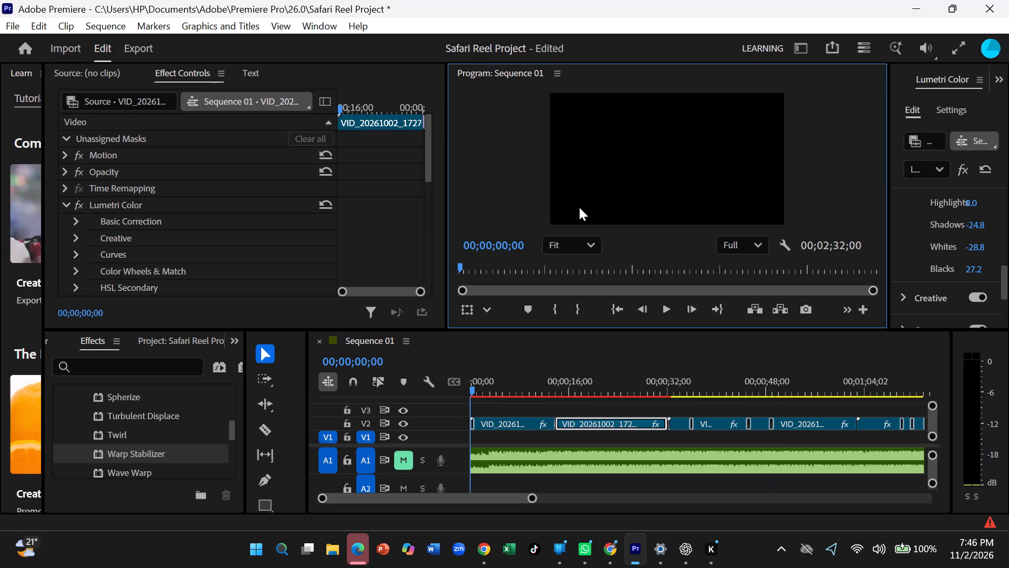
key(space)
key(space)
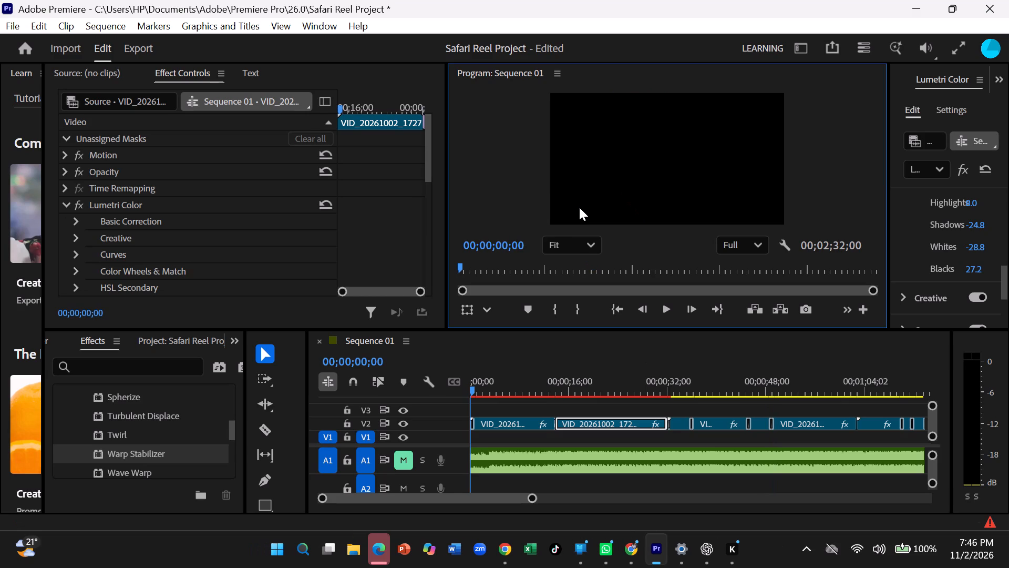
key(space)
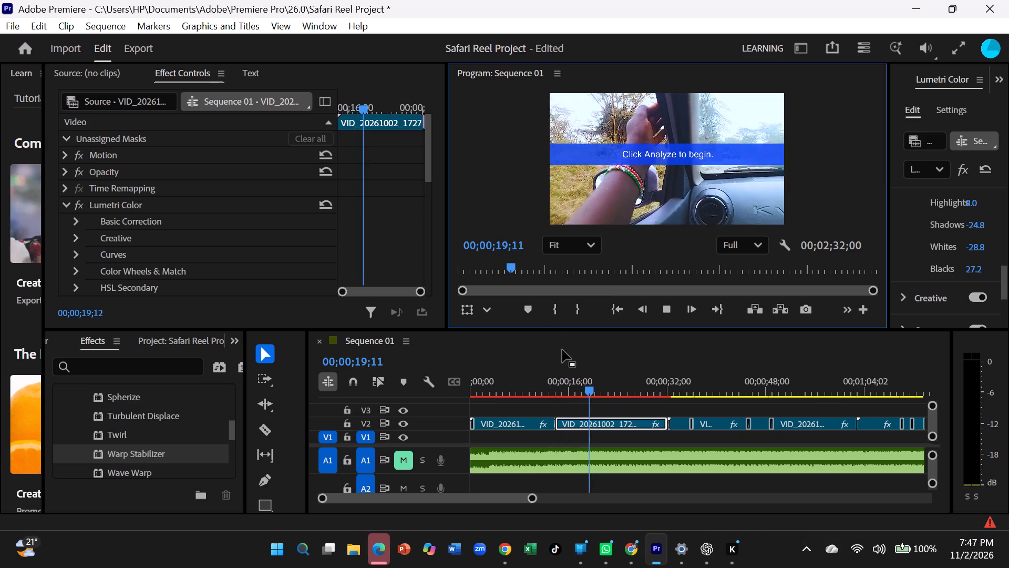
drag(592, 391, 483, 412)
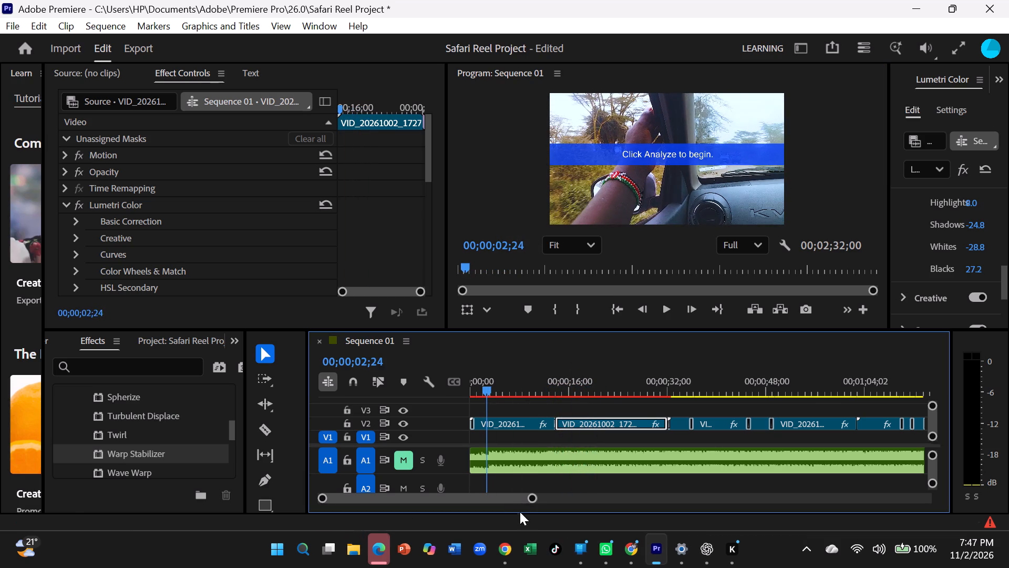
Switch to Chrome and try to reload the Citizen TV live stream page on YouTube.
click(507, 549)
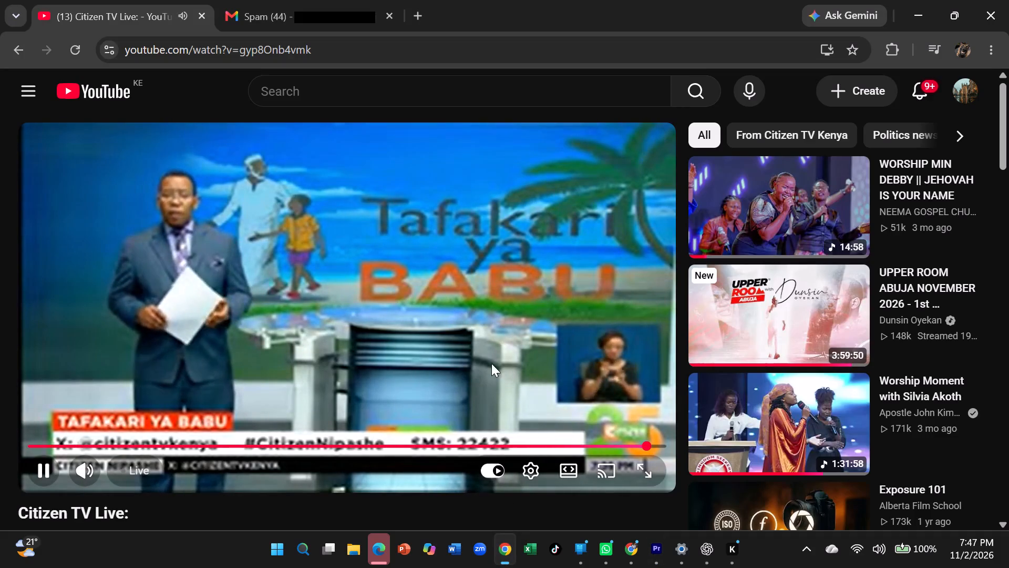
click(32, 94)
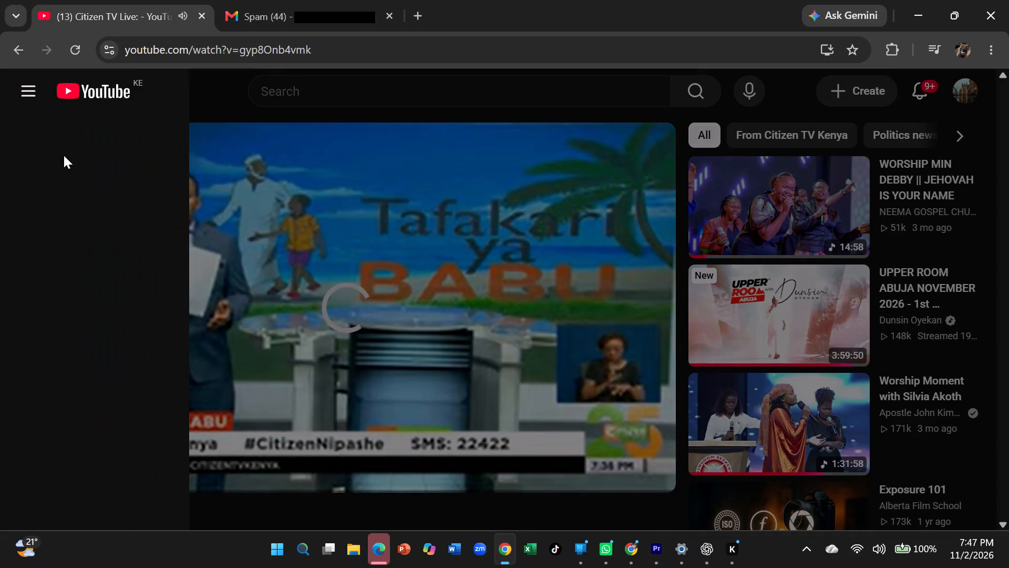
click(79, 56)
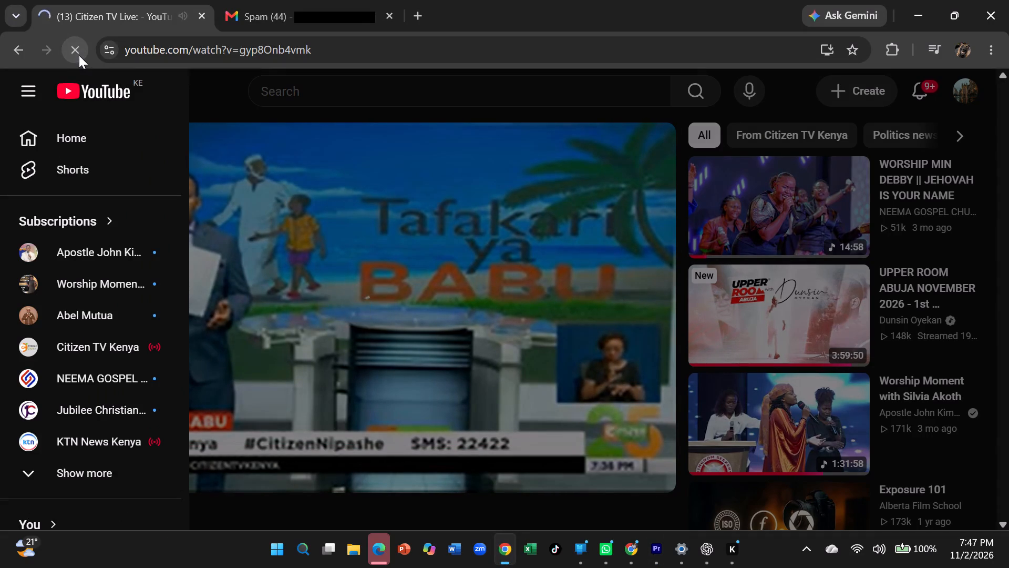
click(79, 55)
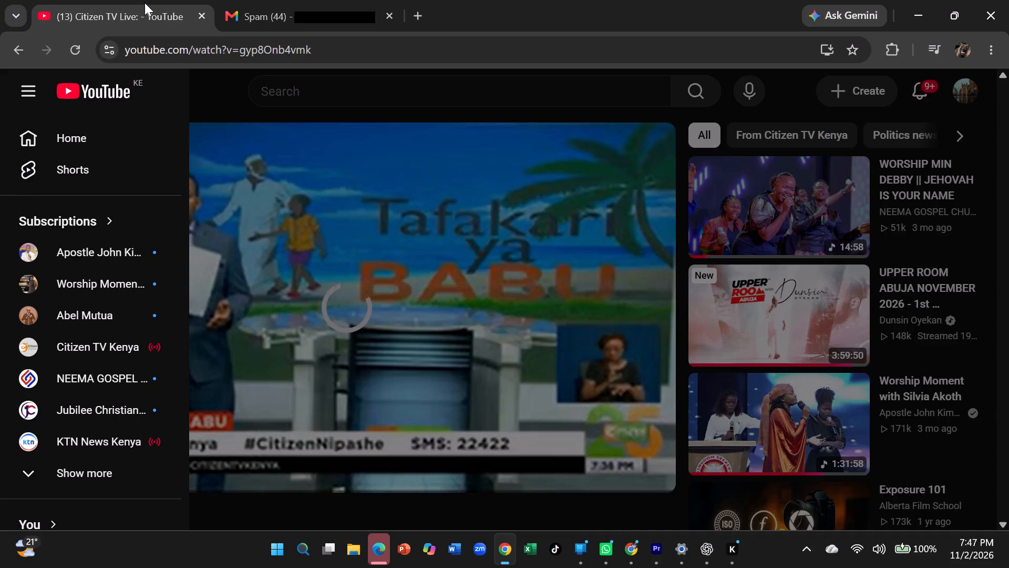
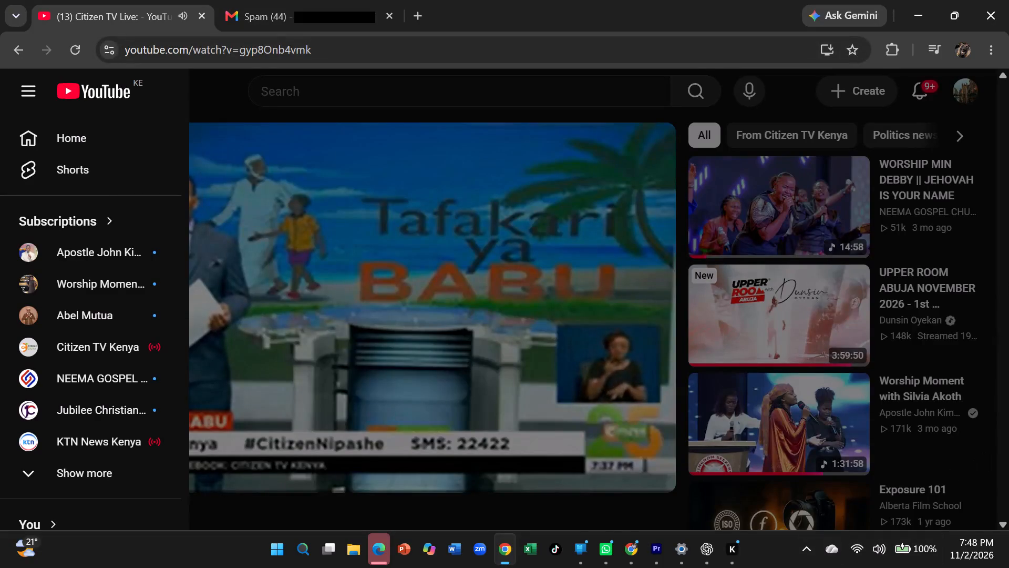
Switch to Premiere Pro and return the playhead to the start of the sequence at 00;00;00;00.
click(664, 551)
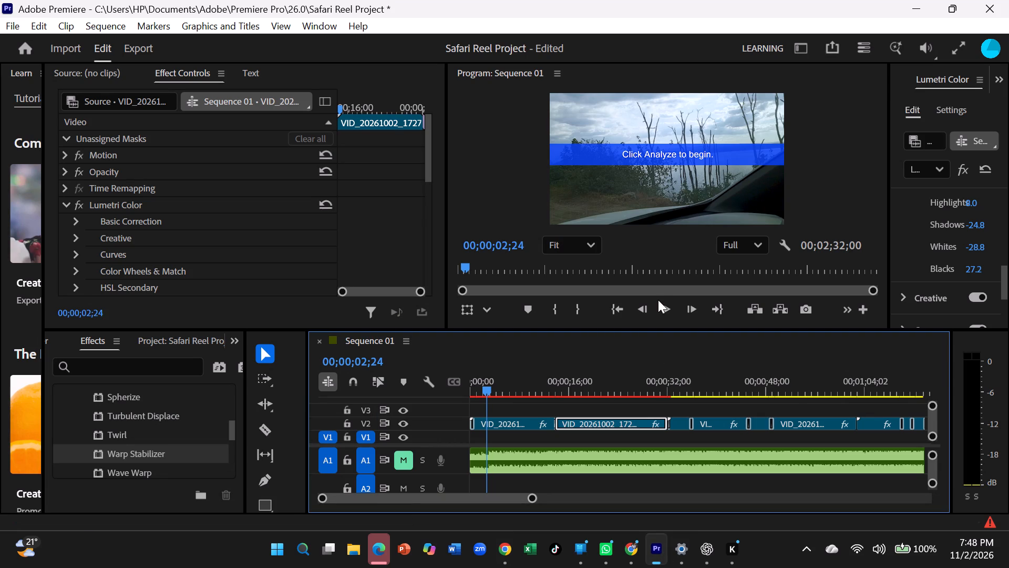
drag(485, 387, 448, 393)
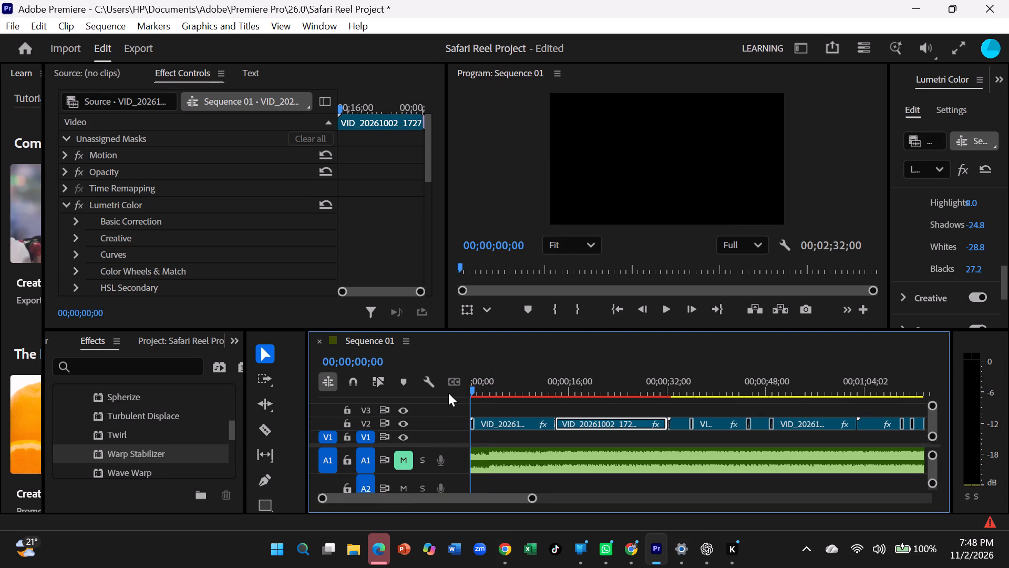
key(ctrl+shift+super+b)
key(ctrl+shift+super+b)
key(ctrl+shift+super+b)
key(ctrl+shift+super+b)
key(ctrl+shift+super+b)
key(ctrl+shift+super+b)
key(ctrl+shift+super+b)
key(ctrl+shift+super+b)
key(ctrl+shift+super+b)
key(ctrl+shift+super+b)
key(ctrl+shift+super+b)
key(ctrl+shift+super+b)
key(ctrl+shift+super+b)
Play the sequence from the start and unmute audio track A1.
click(669, 317)
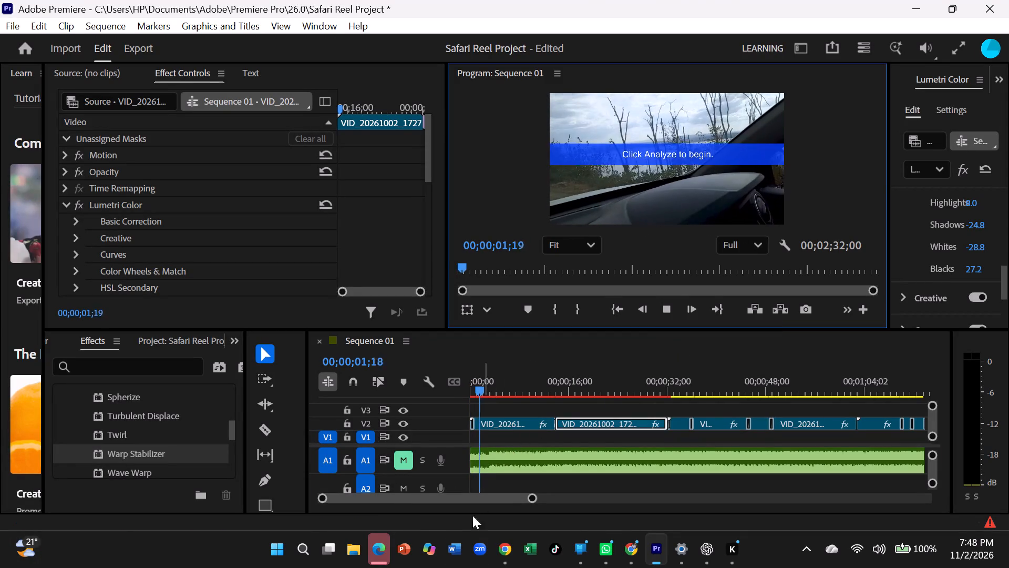
click(403, 460)
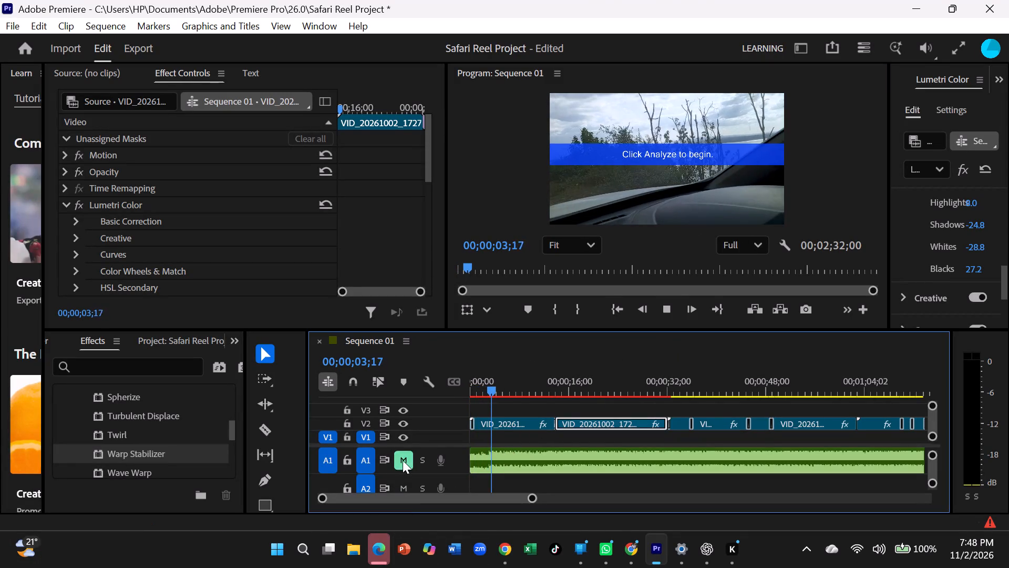
Switch to Chrome, dismiss the YouTube navigation overlay and pause the Citizen TV live stream.
click(502, 549)
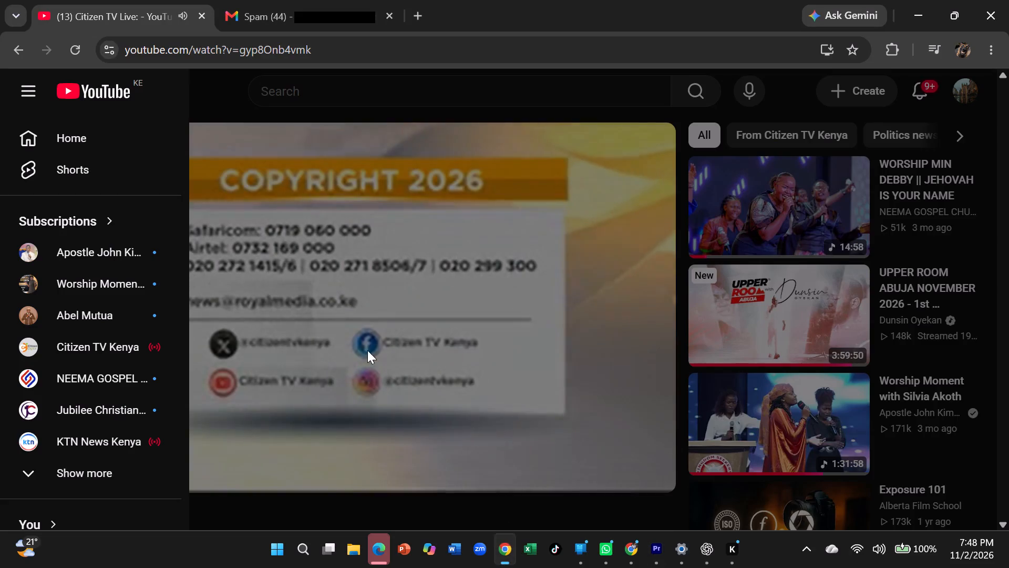
click(367, 349)
click(368, 347)
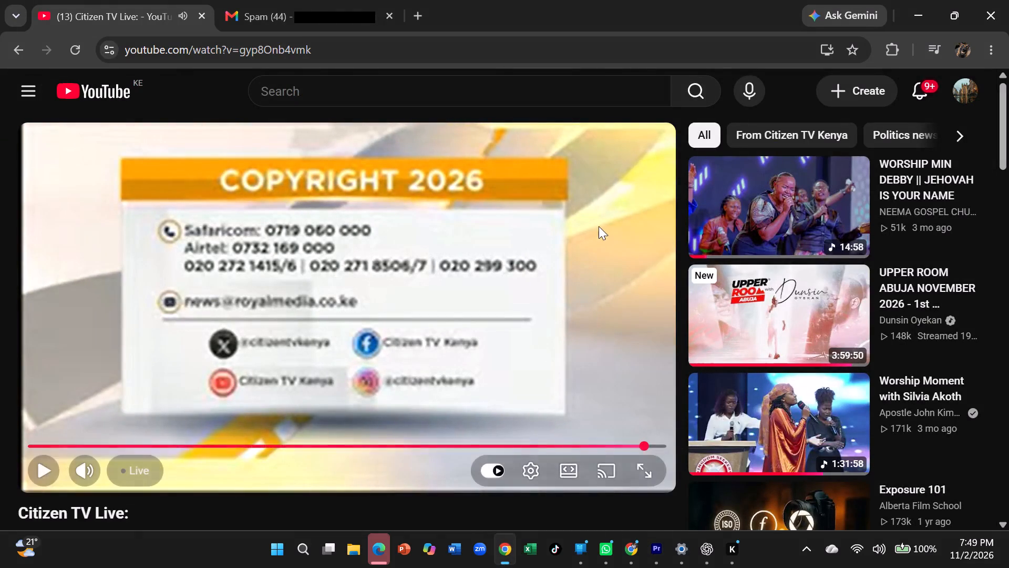
Switch back to Premiere Pro and undo the last two edits, removing Warp Stabilizer from the first two V2 clips.
click(656, 556)
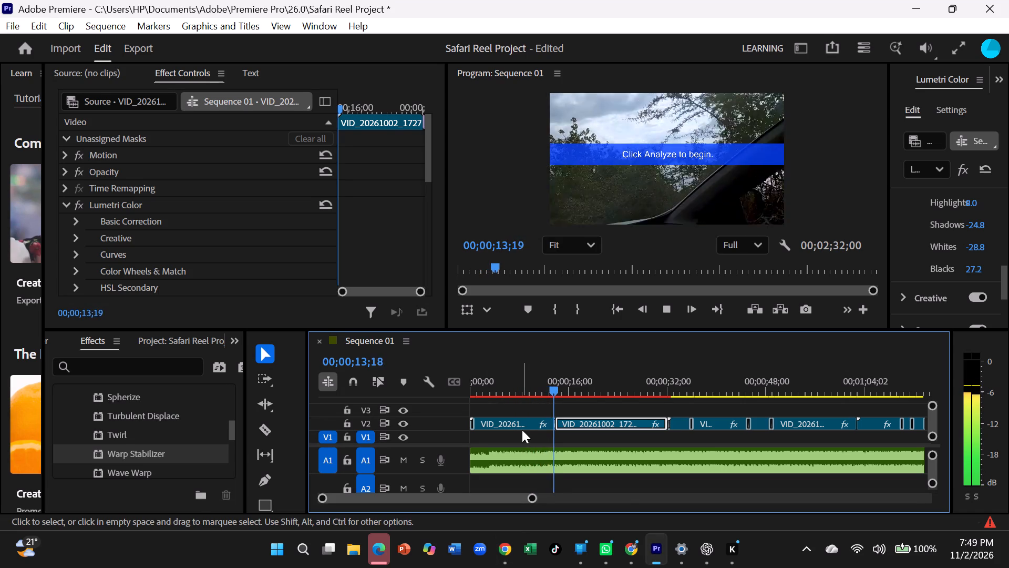
key(ctrl+z)
key(ctrl+z)
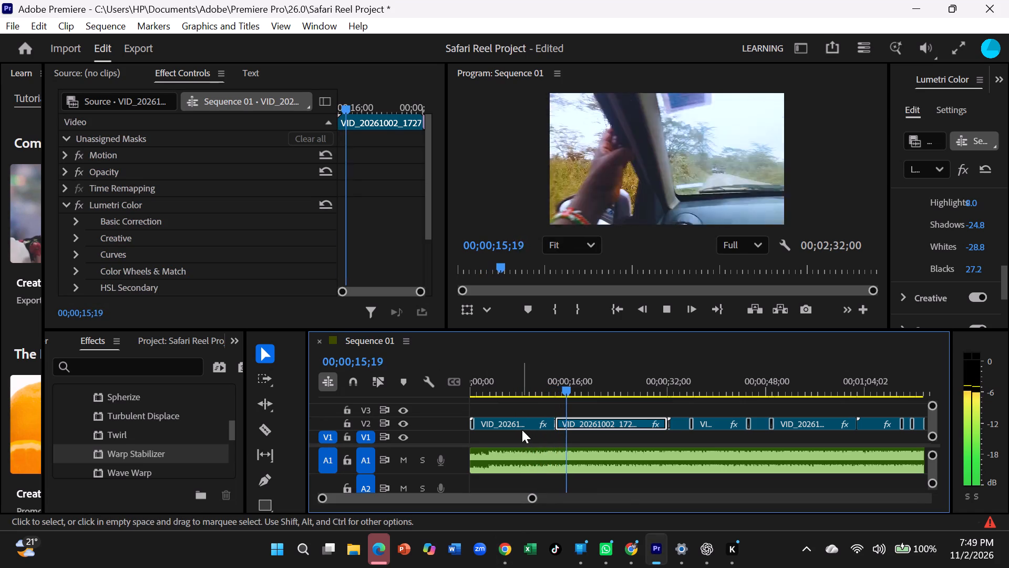
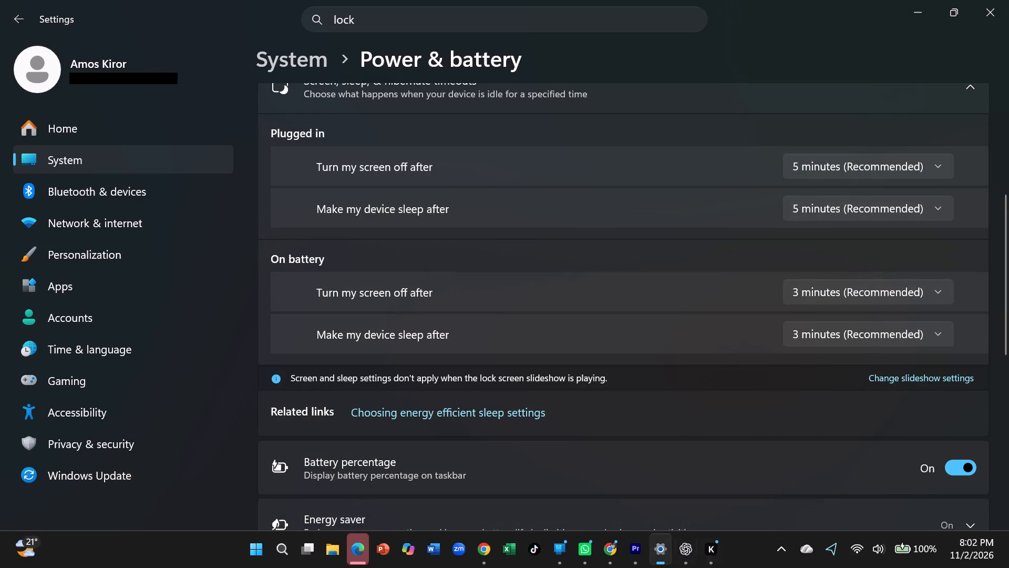
click(635, 489)
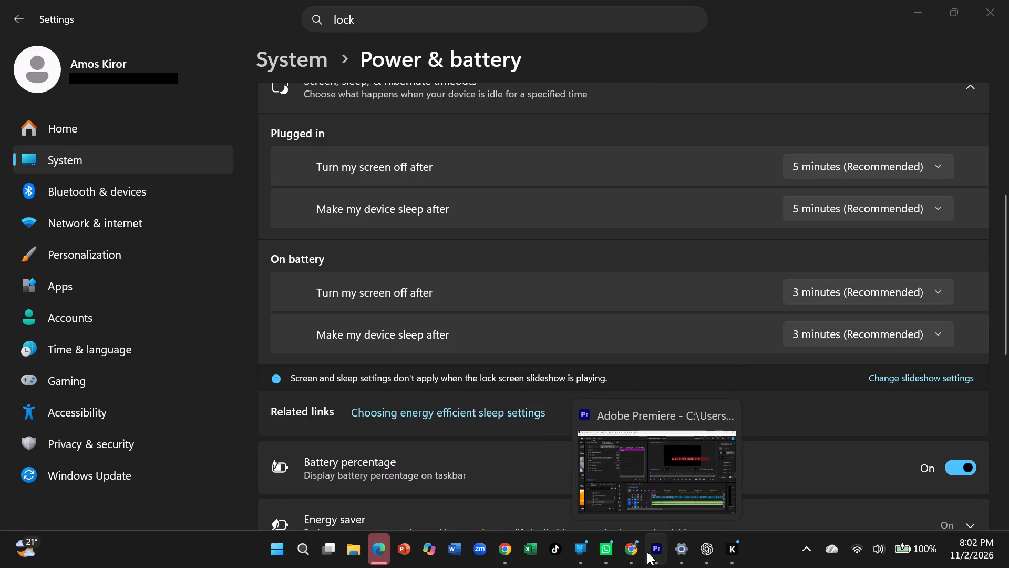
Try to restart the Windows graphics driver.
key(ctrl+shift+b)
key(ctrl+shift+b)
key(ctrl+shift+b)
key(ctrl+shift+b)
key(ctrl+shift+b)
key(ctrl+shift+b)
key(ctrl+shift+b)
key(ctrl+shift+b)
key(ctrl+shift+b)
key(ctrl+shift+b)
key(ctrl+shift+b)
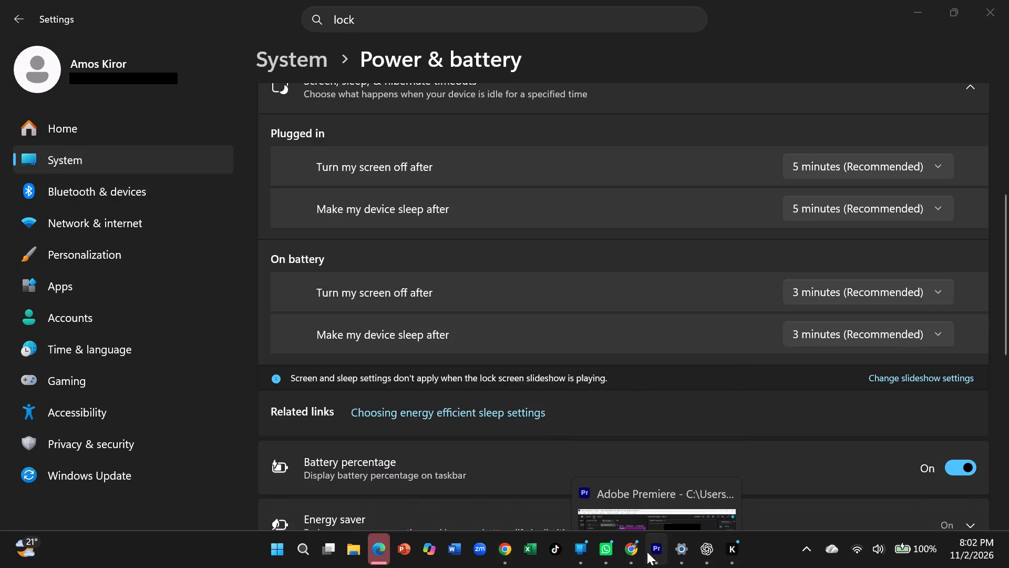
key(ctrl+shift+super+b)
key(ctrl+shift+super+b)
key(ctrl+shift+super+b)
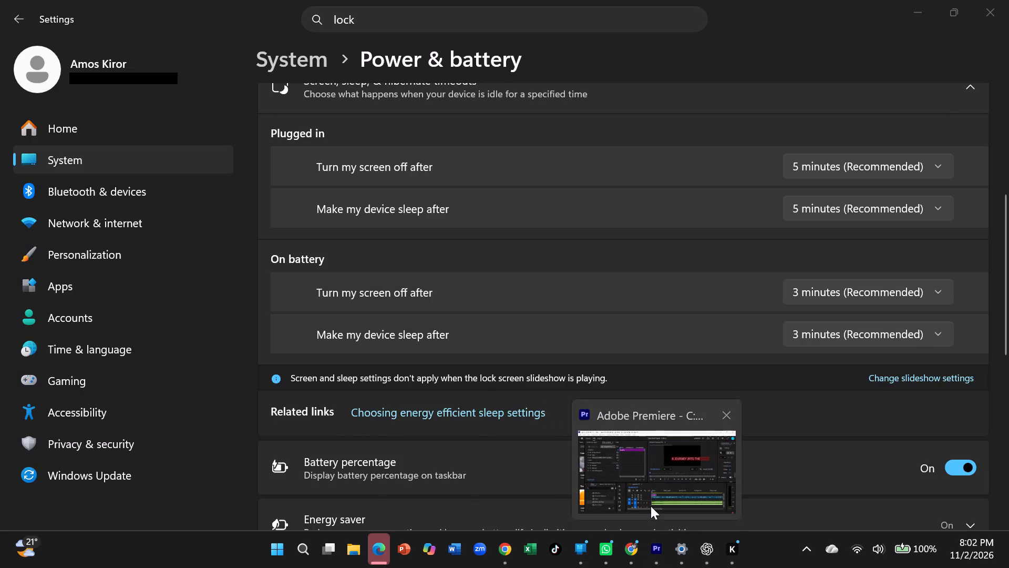
Put the Settings window away and return to the Safari Reel Project in Premiere.
click(651, 500)
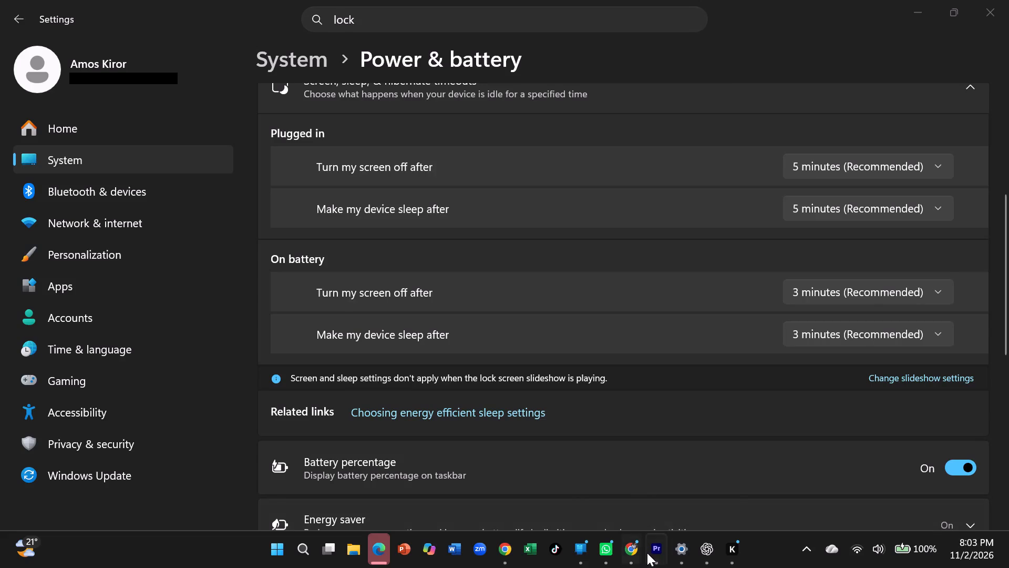
click(655, 469)
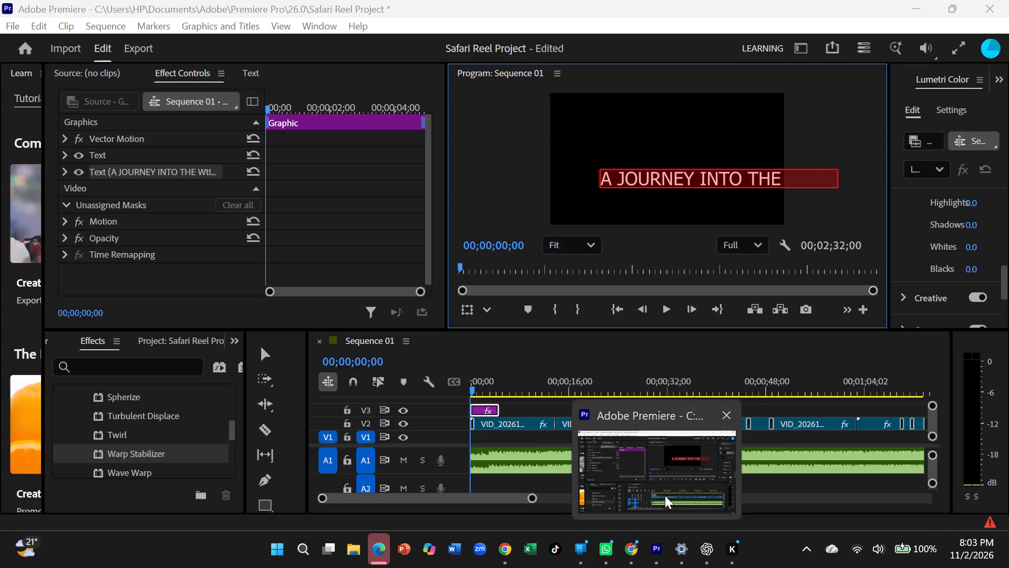
click(666, 496)
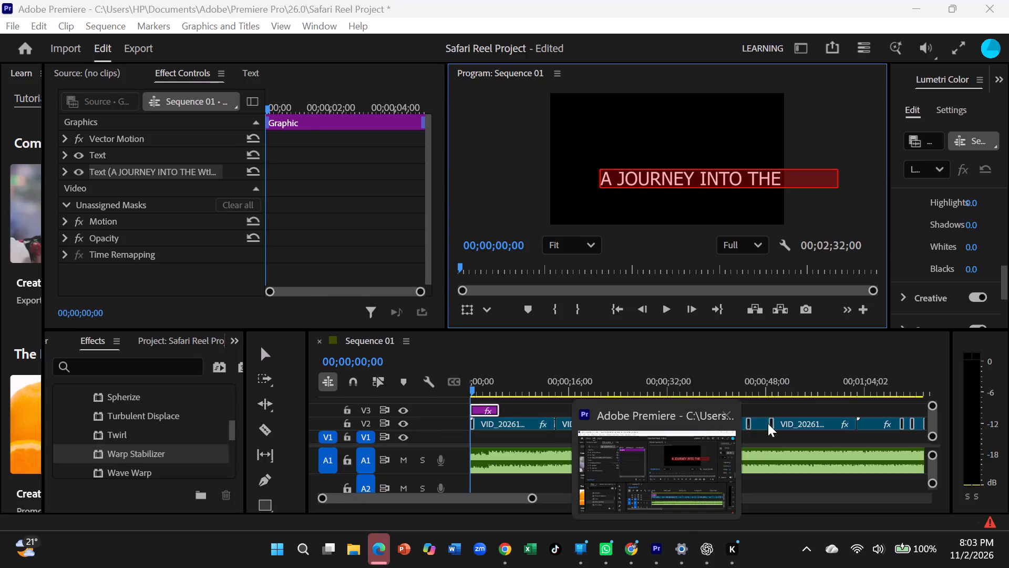
click(768, 423)
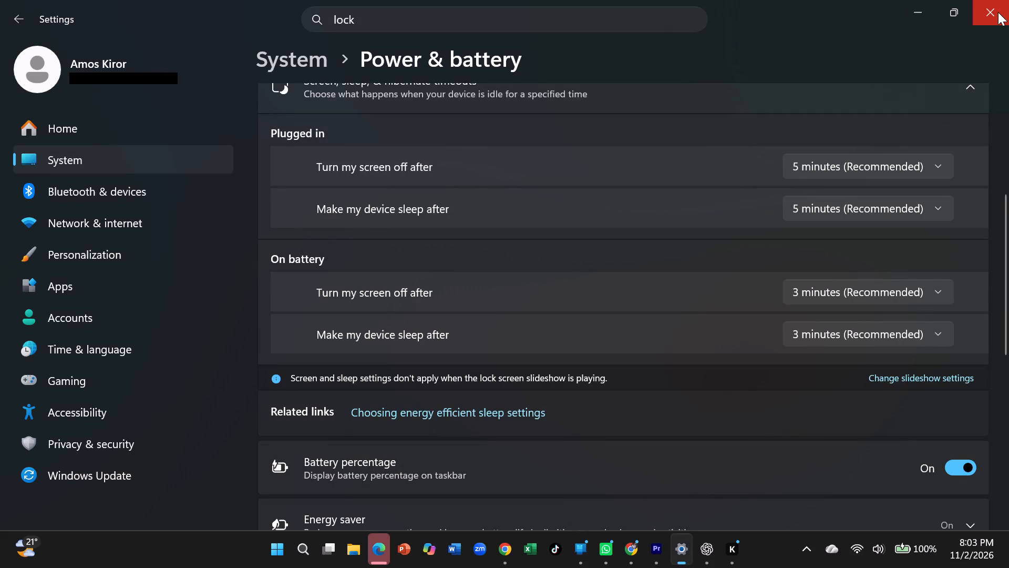
click(906, 19)
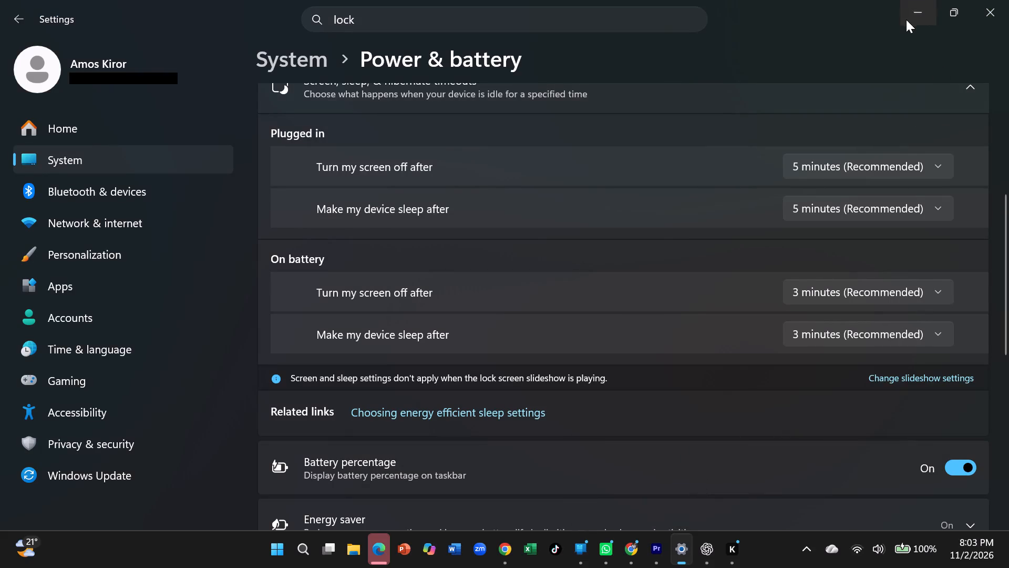
scroll(643, 304, down, 3)
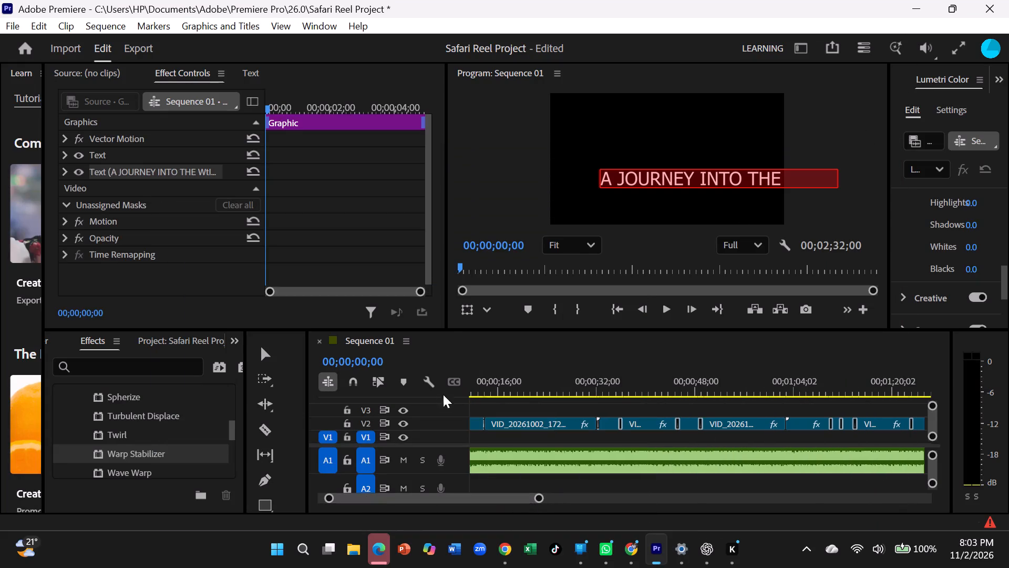
Open Graphics Templates while the A JOURNEY INTO THE WILD title is selected.
click(311, 25)
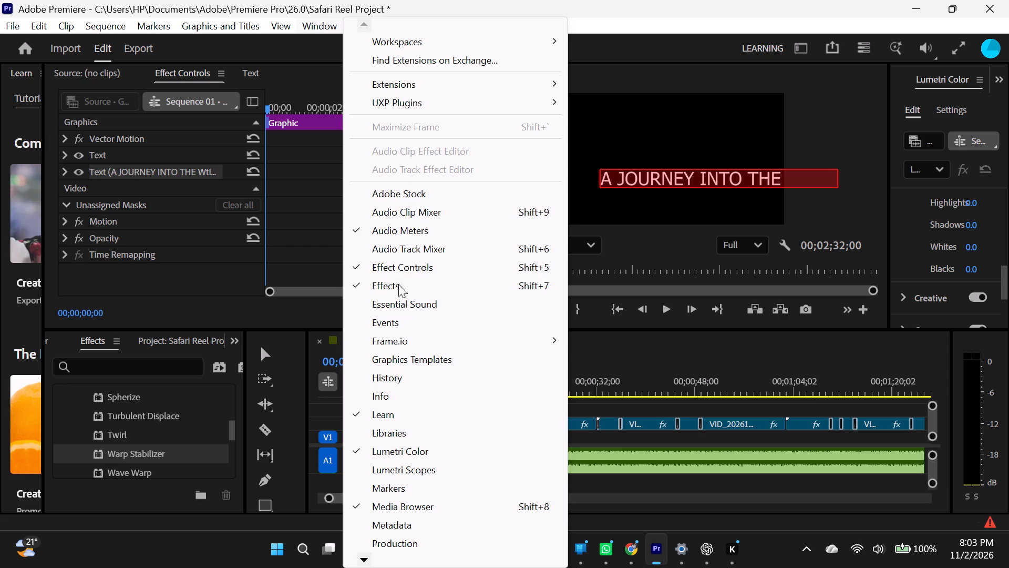
click(406, 358)
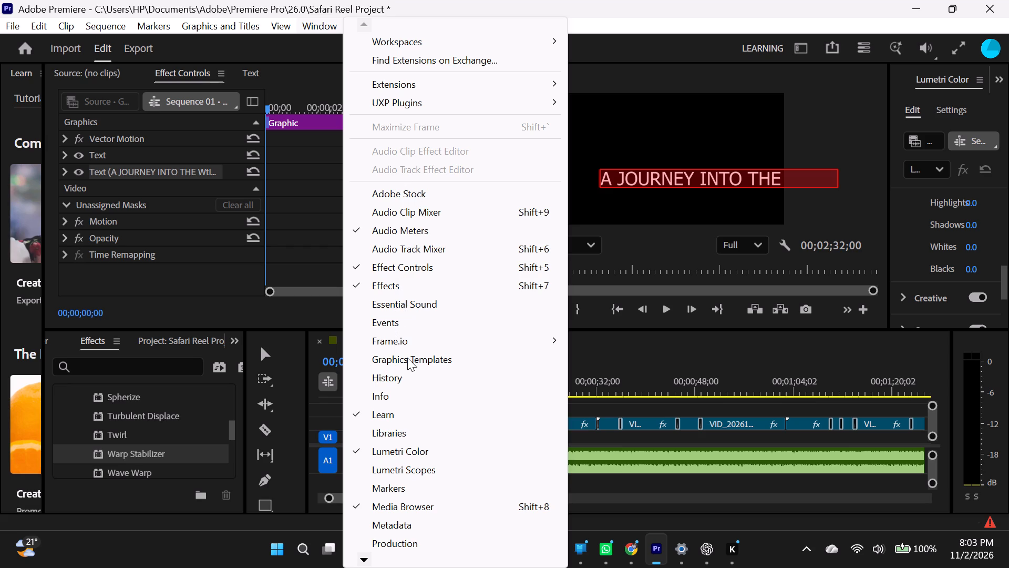
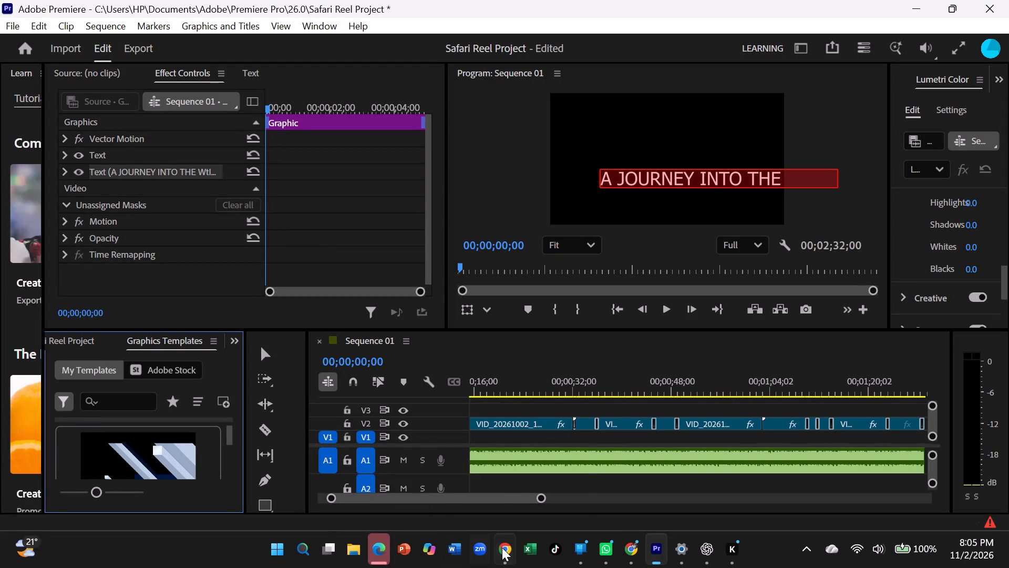
Switch to YouTube in Chrome, start the "Worship moments with ksf voices" video from the home feed, leave full screen and return to Premiere.
click(503, 511)
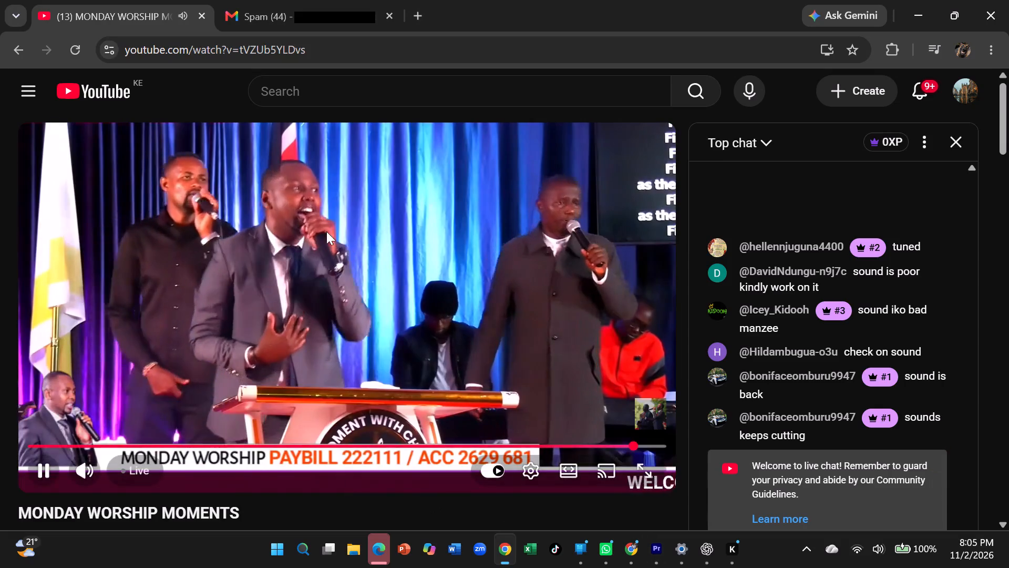
click(38, 79)
click(53, 123)
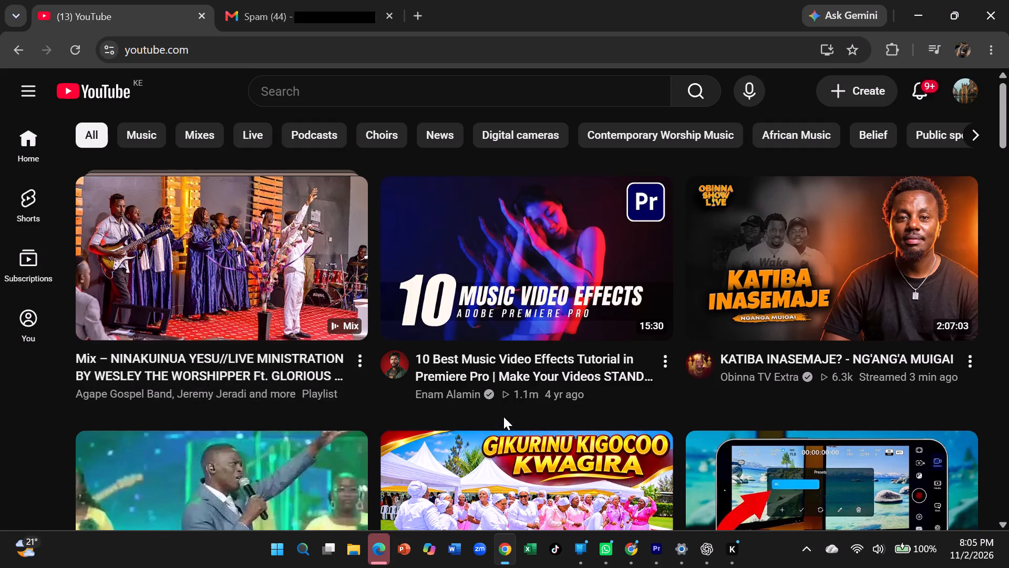
scroll(503, 417, down, 3)
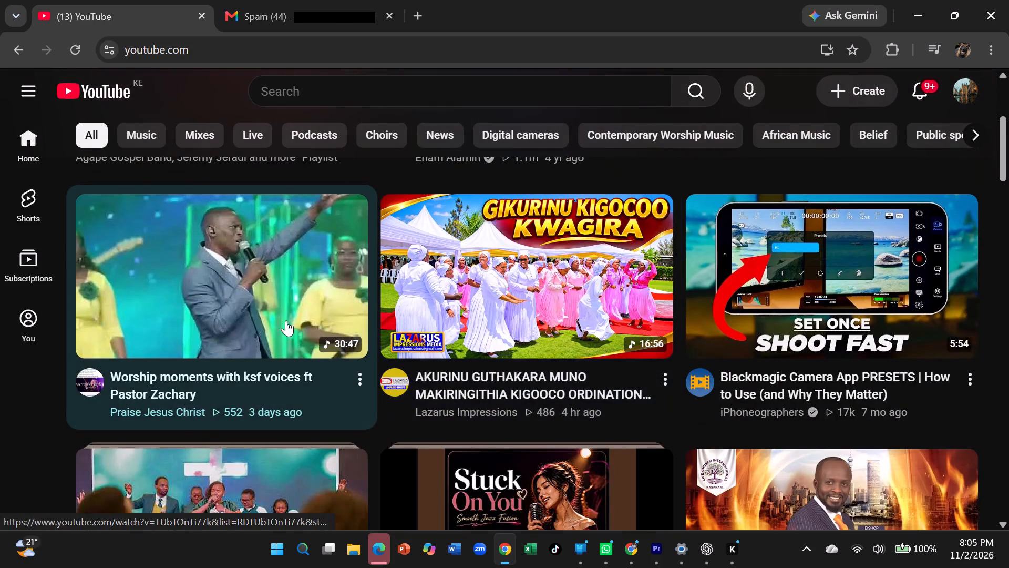
double_click(264, 301)
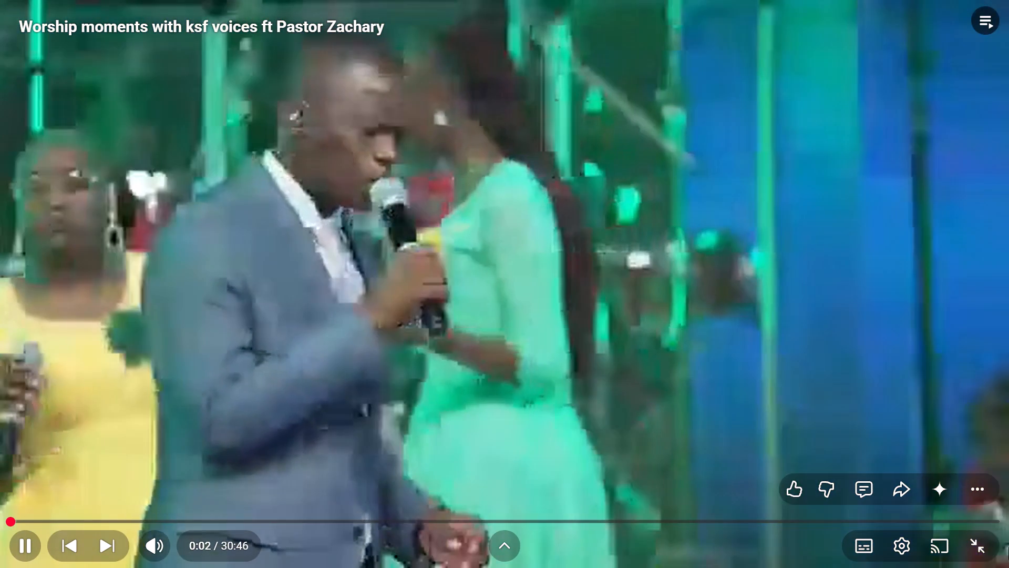
click(975, 545)
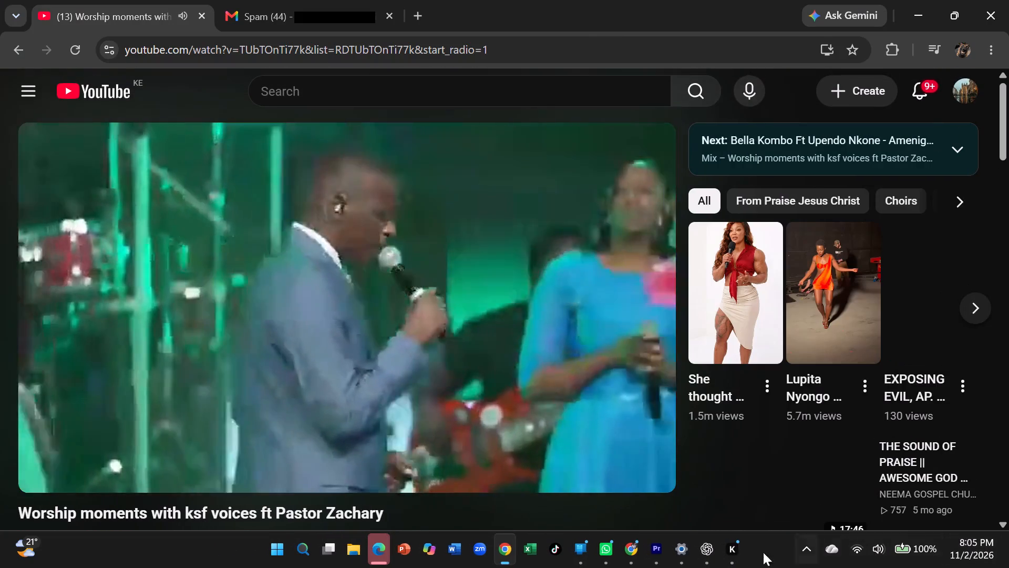
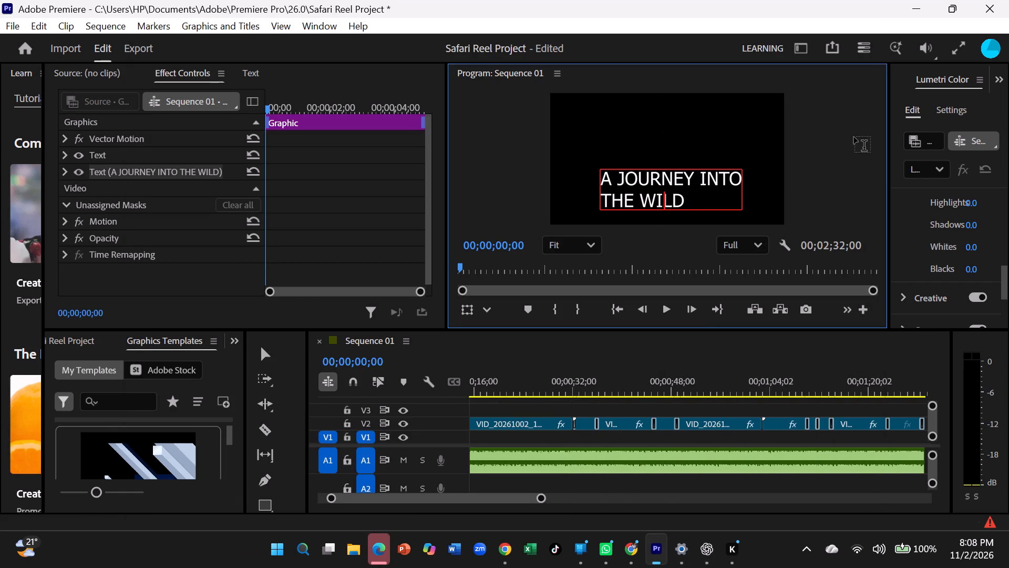
Mute audio track A1 and play the first seconds of the sequence to preview the title over the footage.
scroll(553, 366, up, 14)
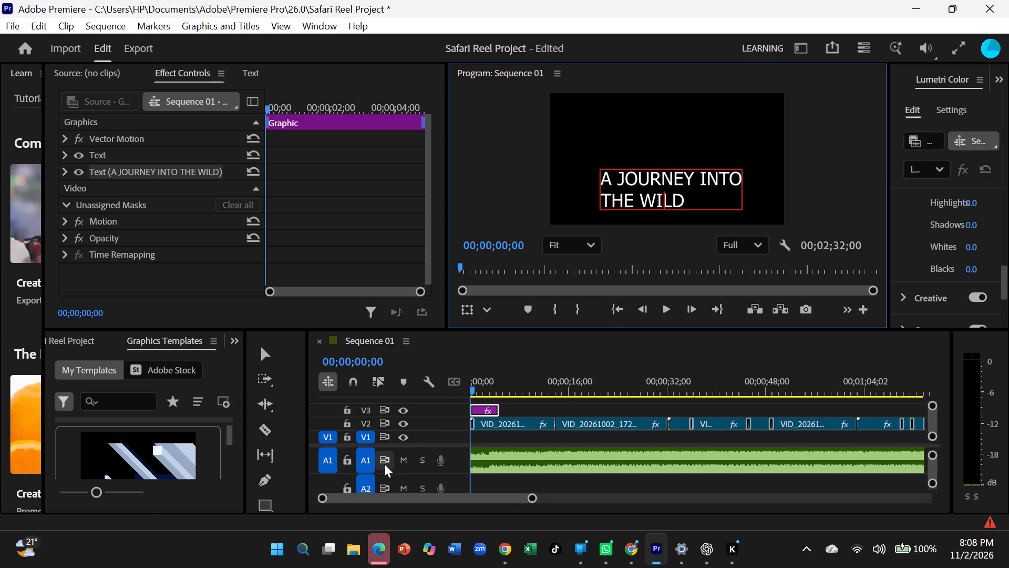
click(399, 455)
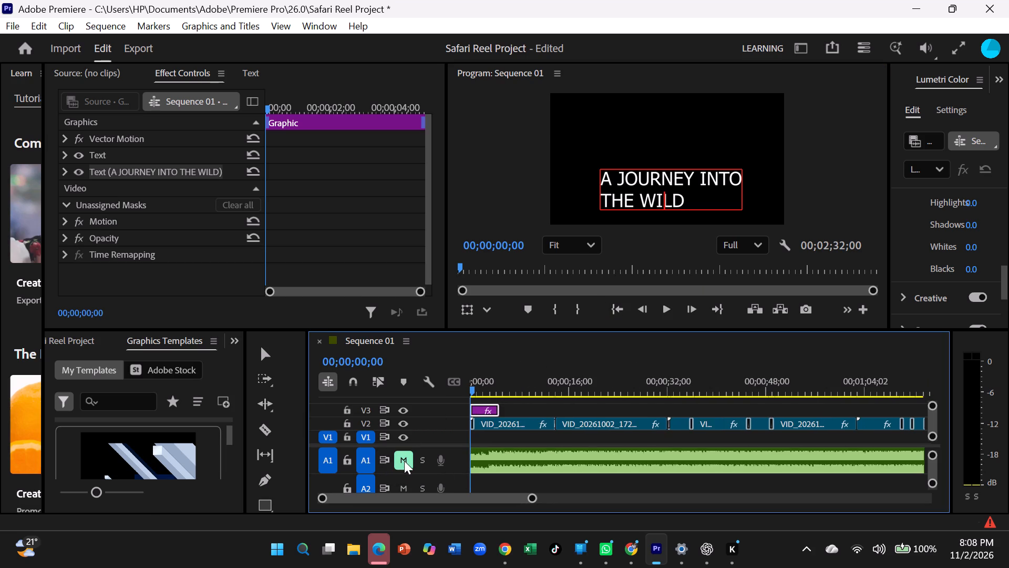
click(671, 310)
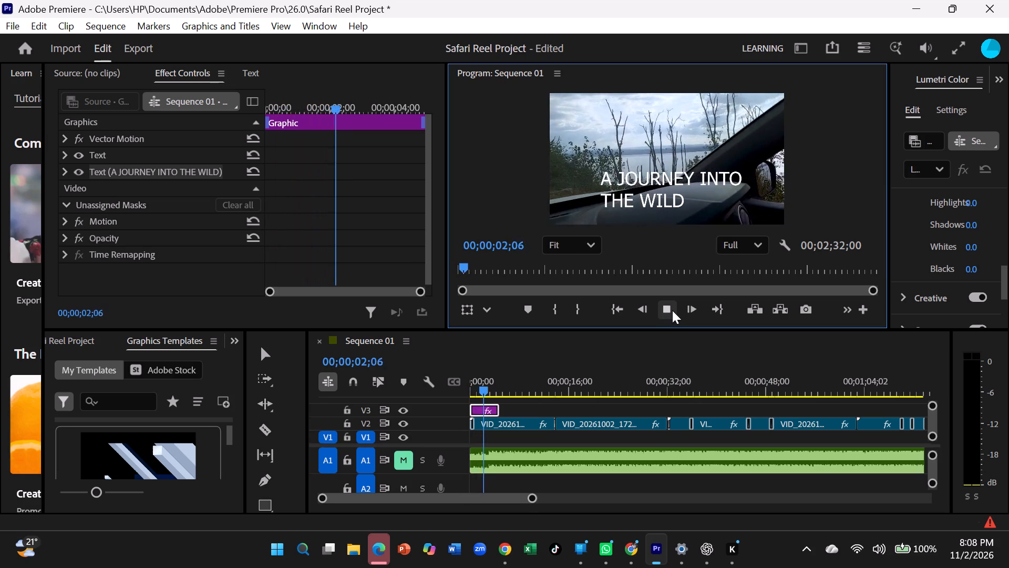
click(672, 310)
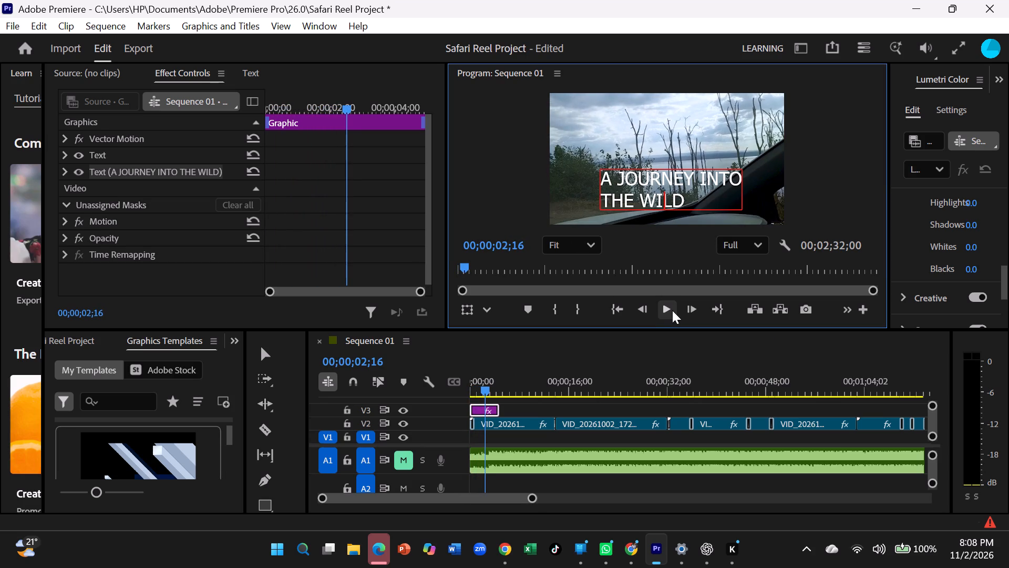
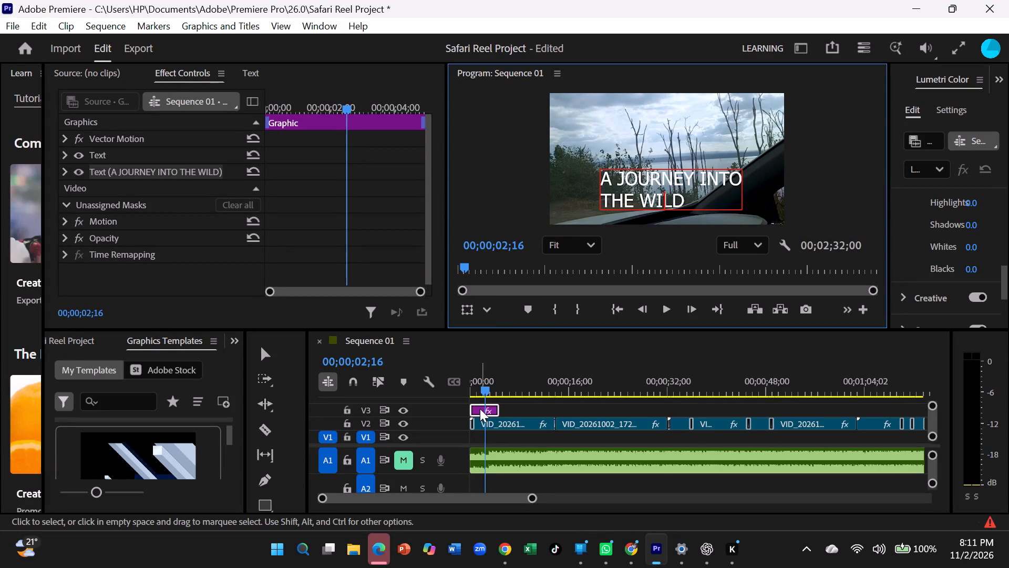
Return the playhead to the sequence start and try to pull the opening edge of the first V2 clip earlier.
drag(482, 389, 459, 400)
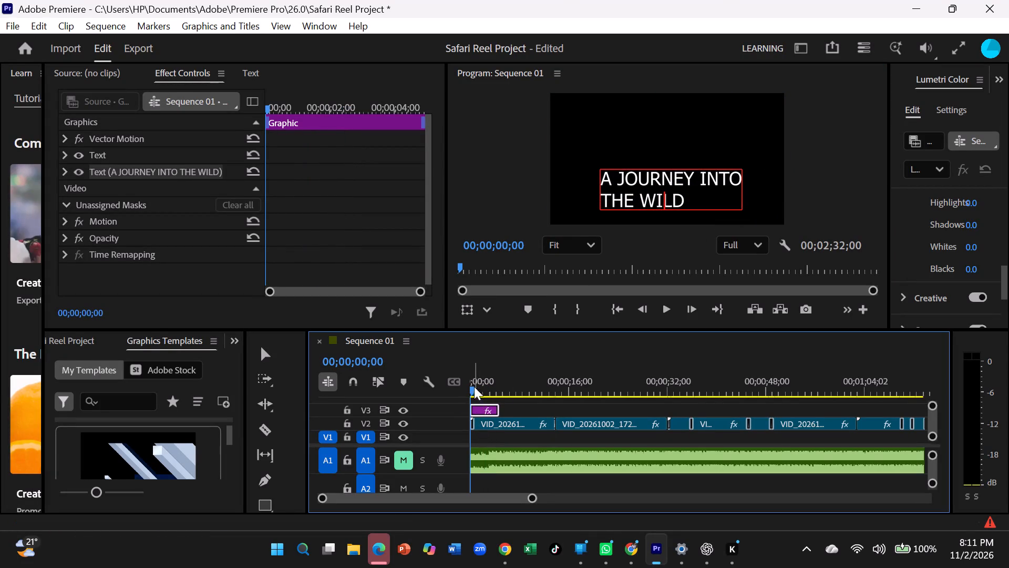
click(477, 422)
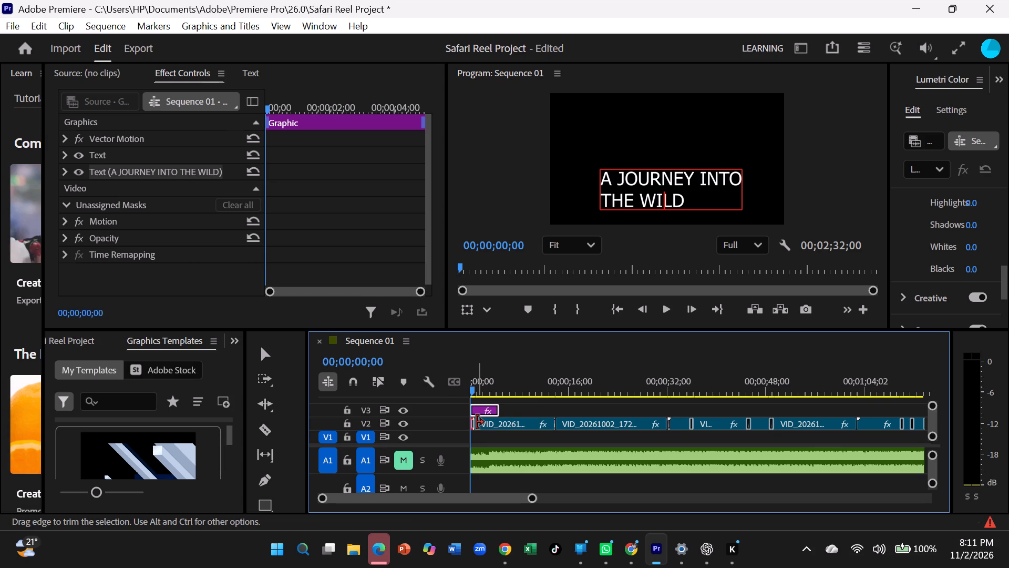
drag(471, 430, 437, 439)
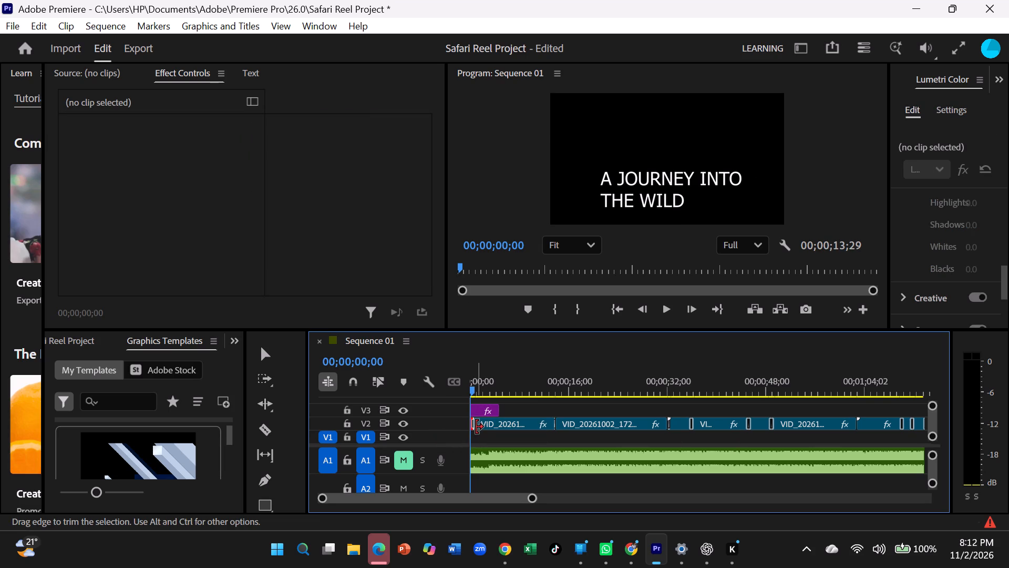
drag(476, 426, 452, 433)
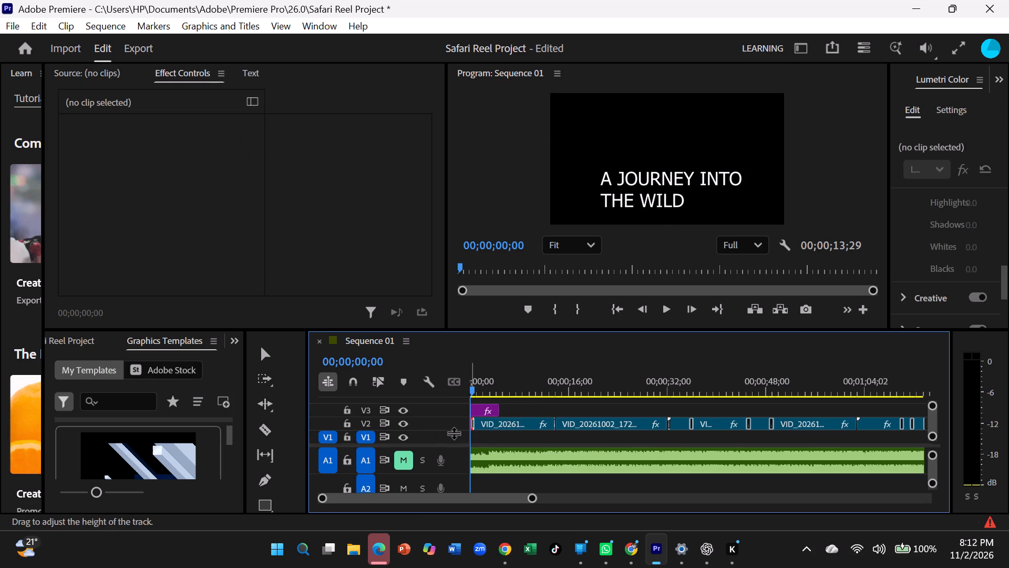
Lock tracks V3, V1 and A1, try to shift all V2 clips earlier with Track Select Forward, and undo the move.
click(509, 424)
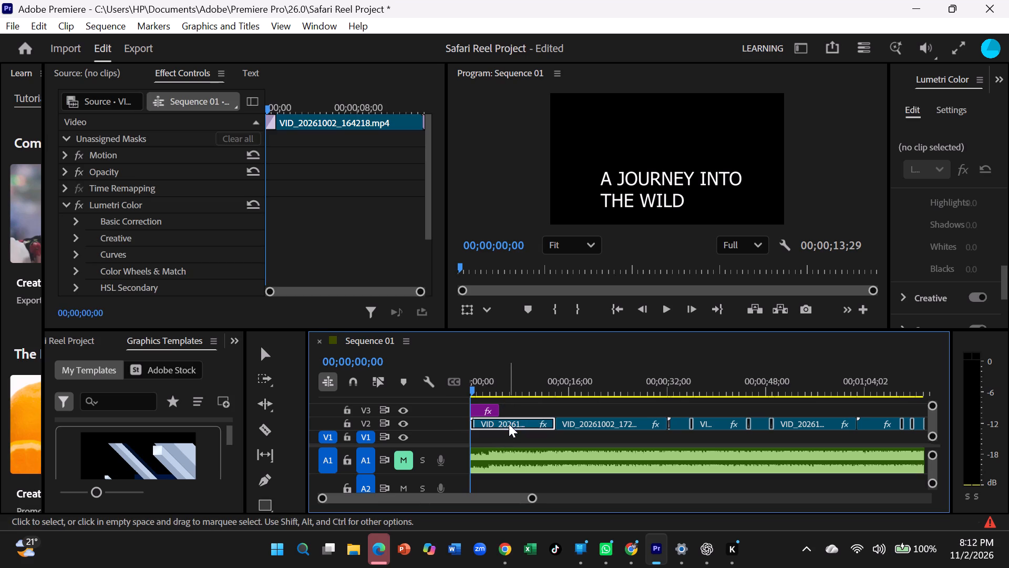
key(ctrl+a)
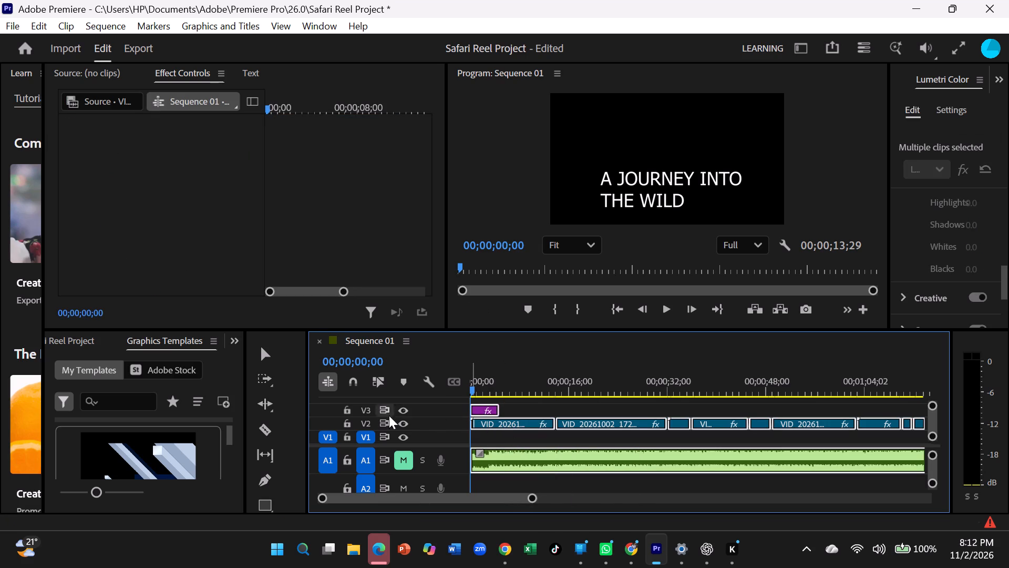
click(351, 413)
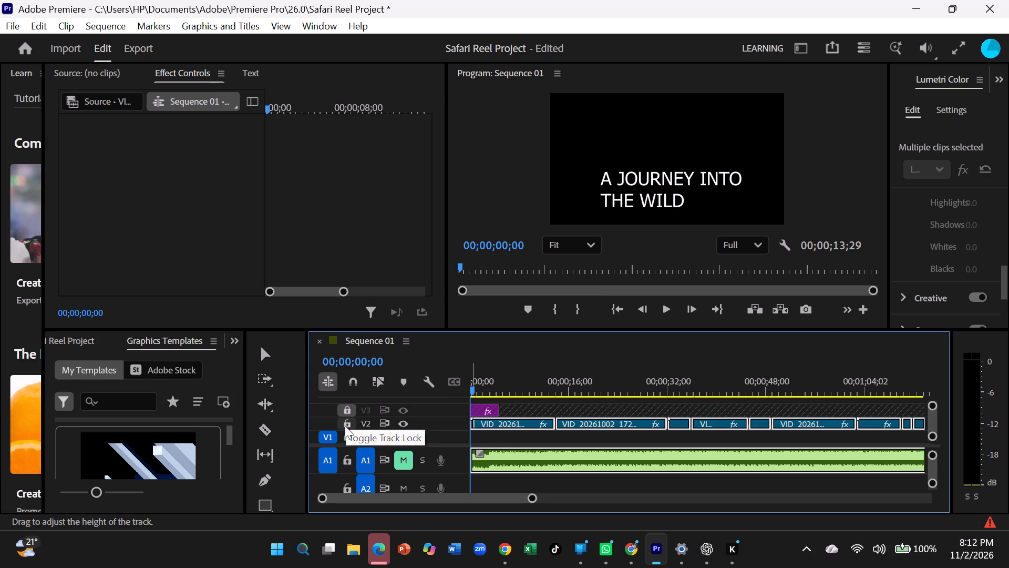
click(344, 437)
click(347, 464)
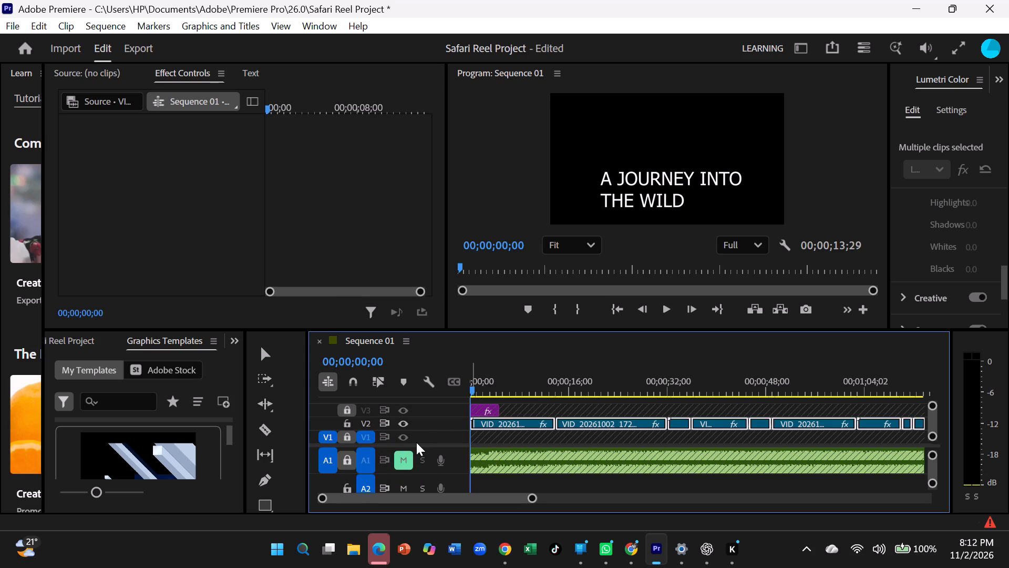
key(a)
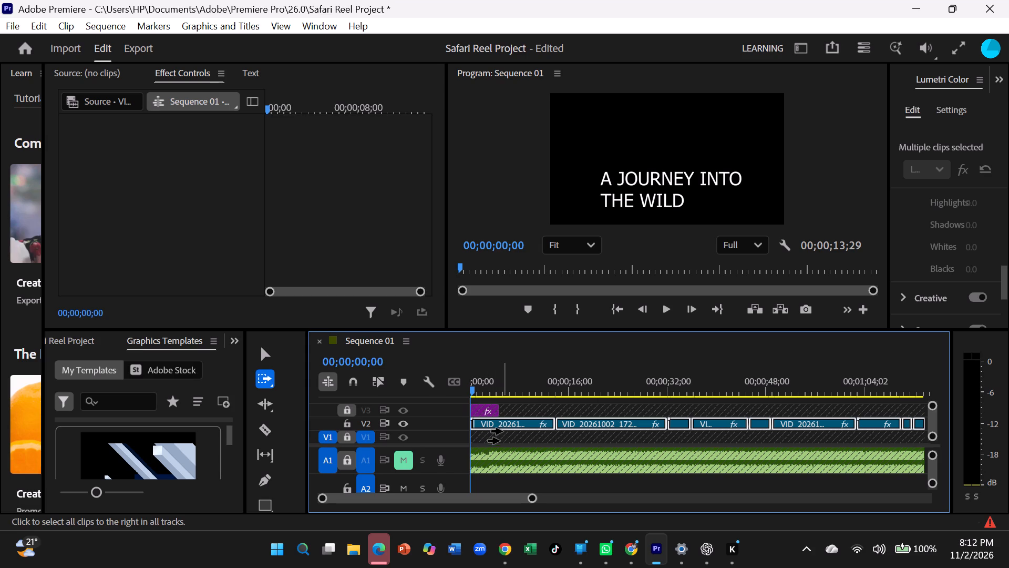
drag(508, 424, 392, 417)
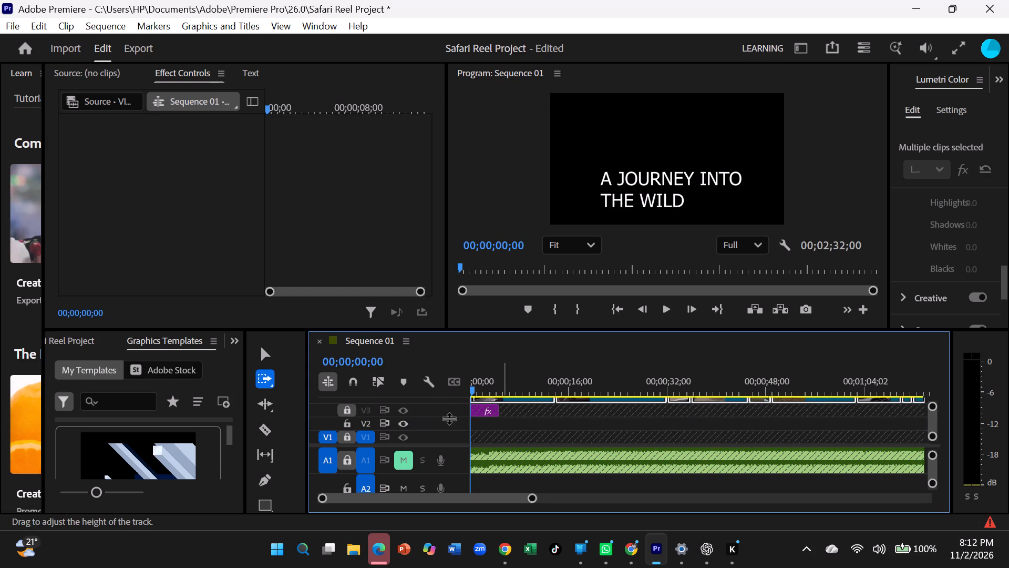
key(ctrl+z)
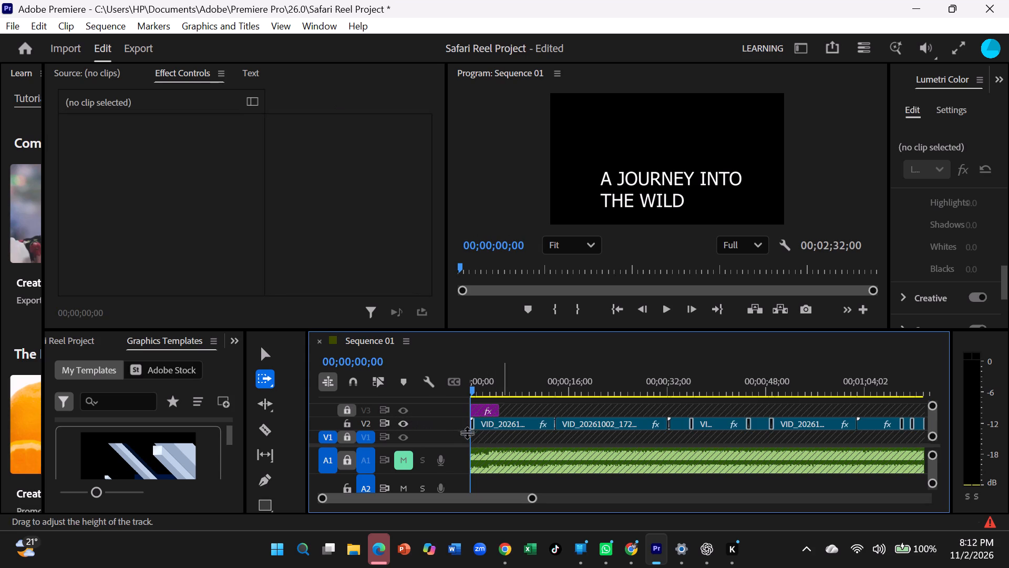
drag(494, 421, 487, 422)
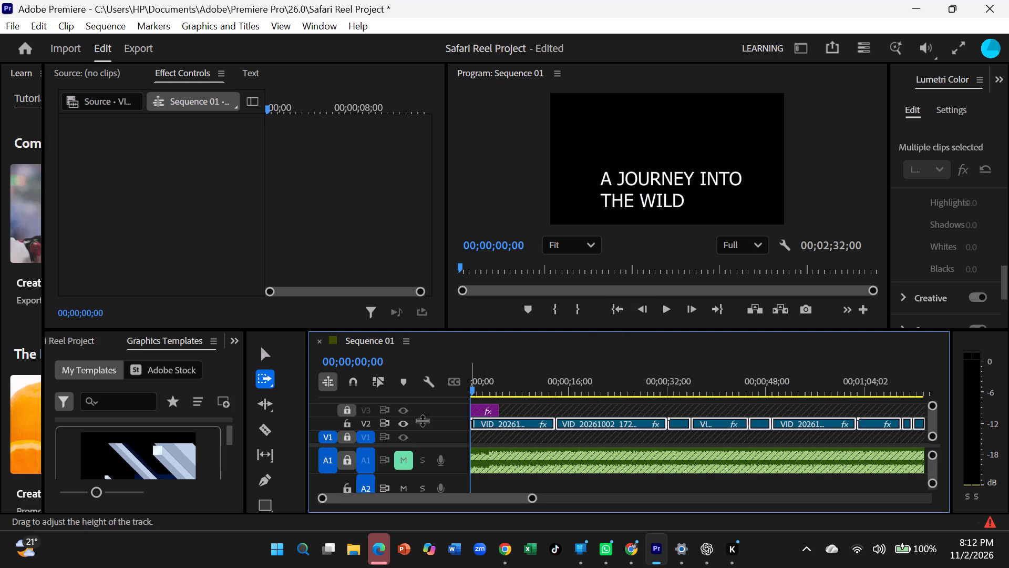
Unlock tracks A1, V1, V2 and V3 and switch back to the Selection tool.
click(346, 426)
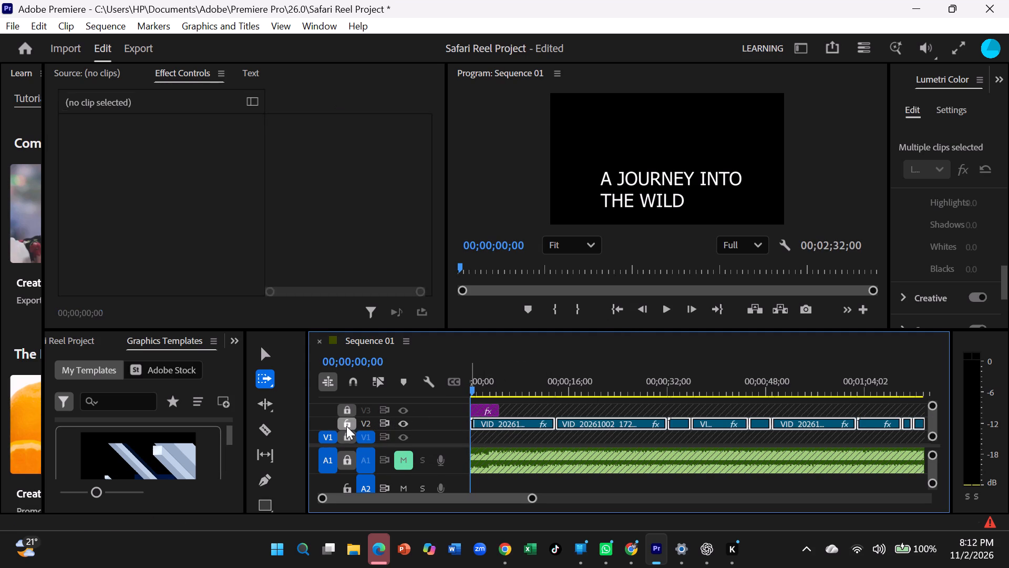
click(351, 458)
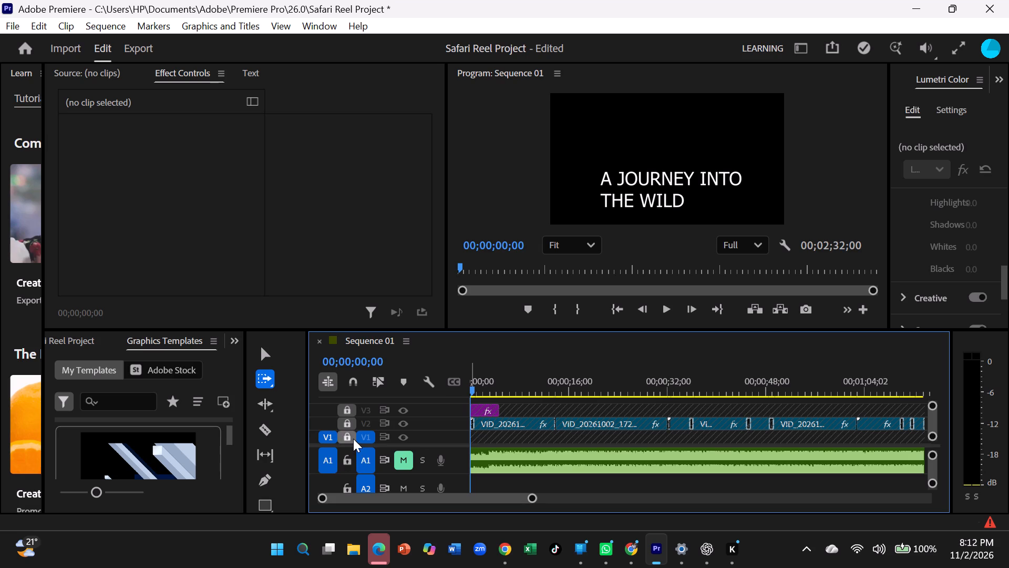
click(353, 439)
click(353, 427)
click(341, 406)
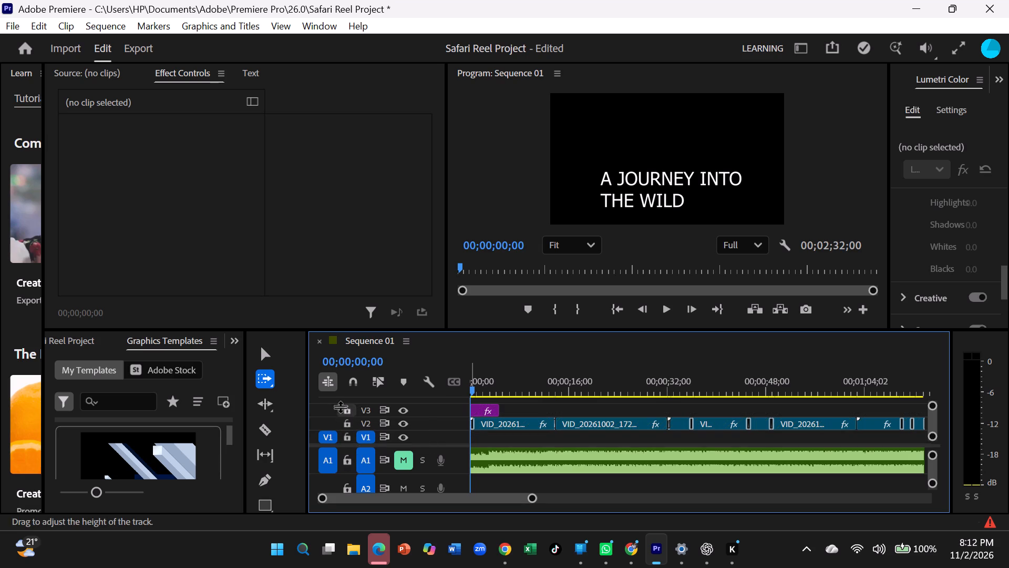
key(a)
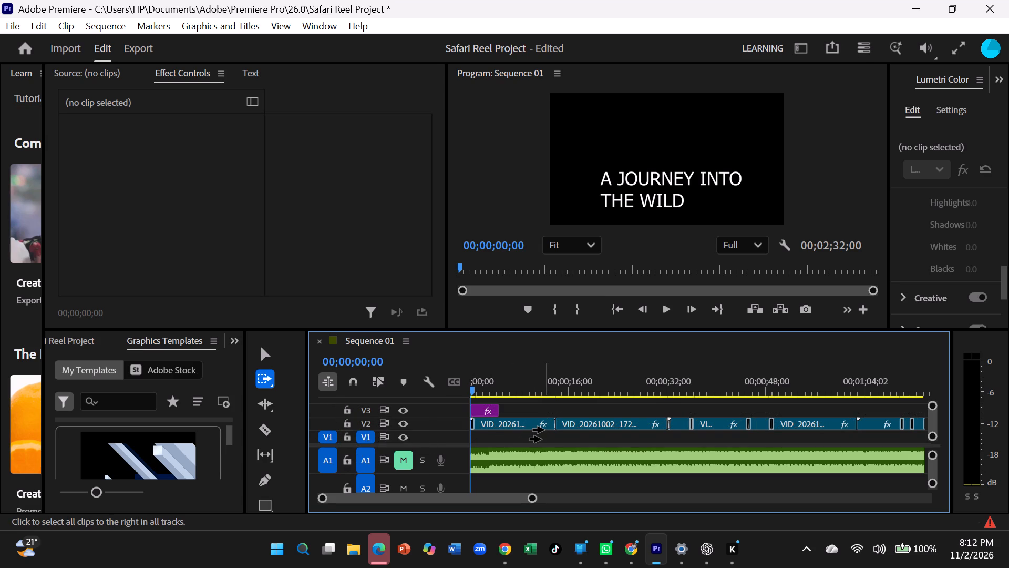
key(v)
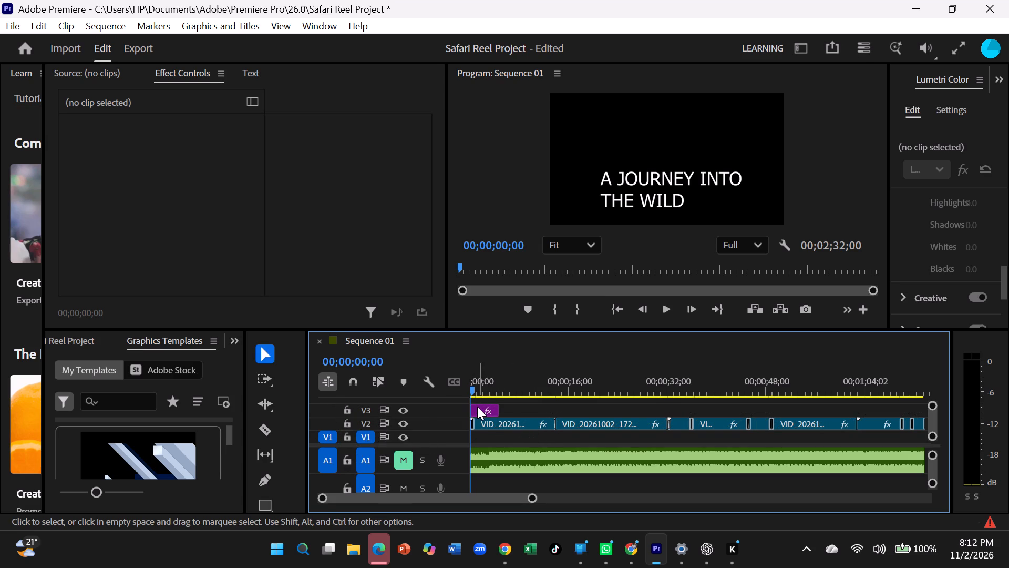
Delete the Cross Dissolve transition at the start of the first V2 clip.
click(472, 426)
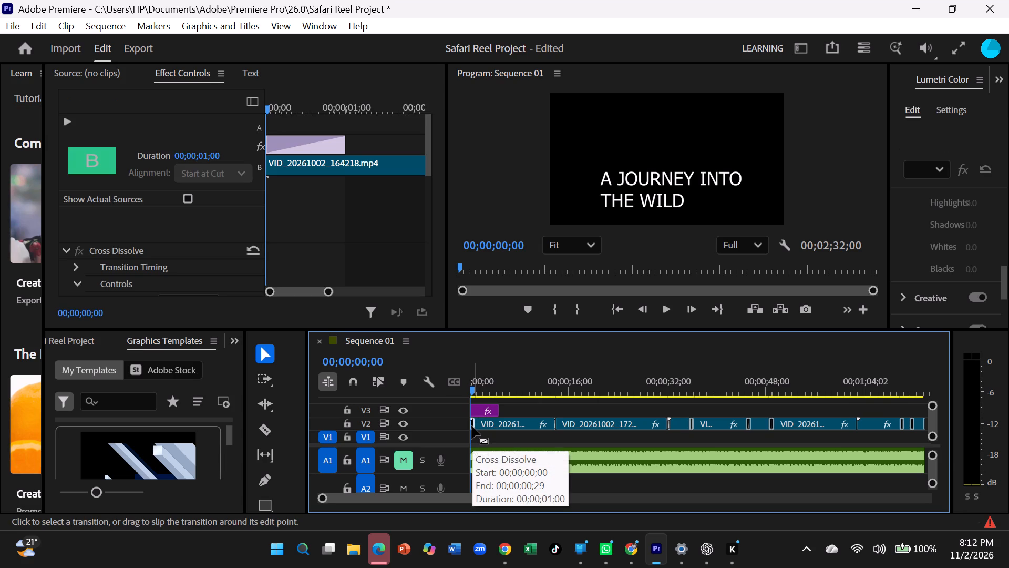
key(Delete)
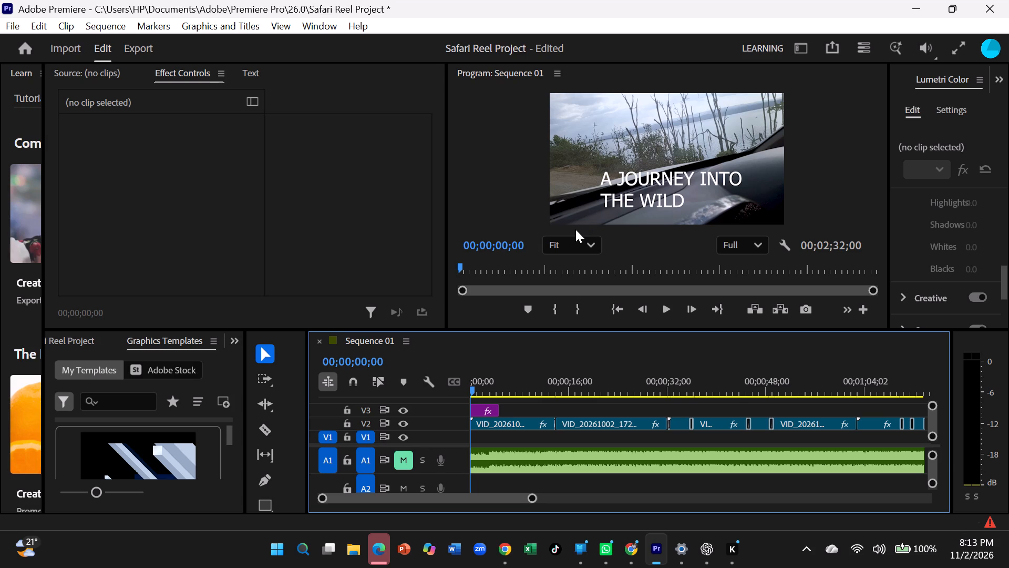